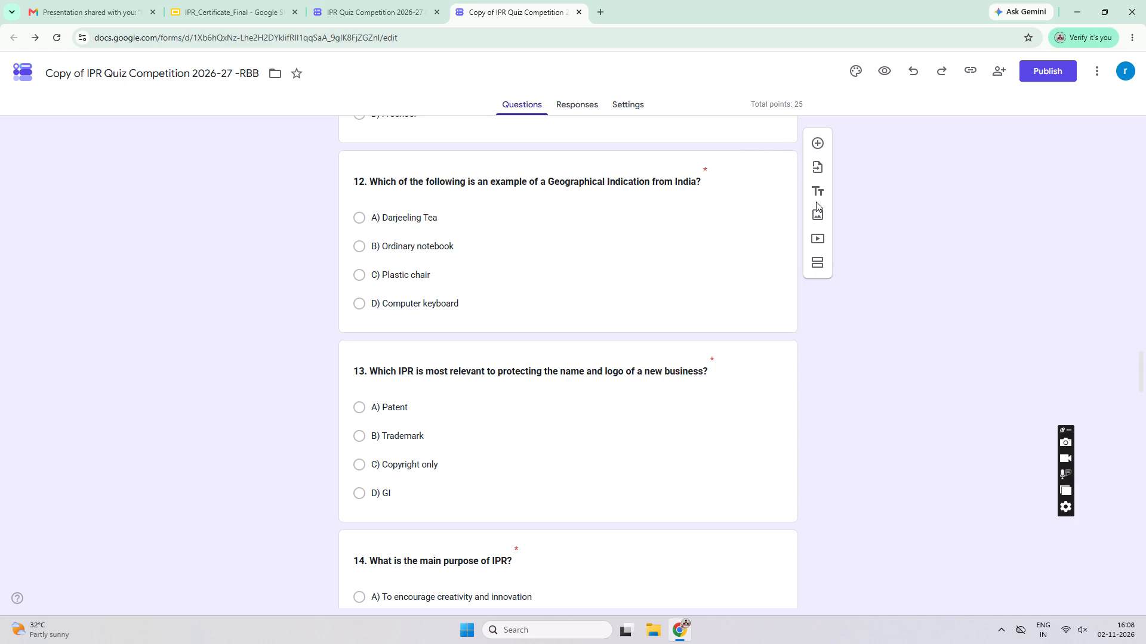
Add a new blank multiple-choice question above the Student Full Name question in the copied quiz form.
click(820, 138)
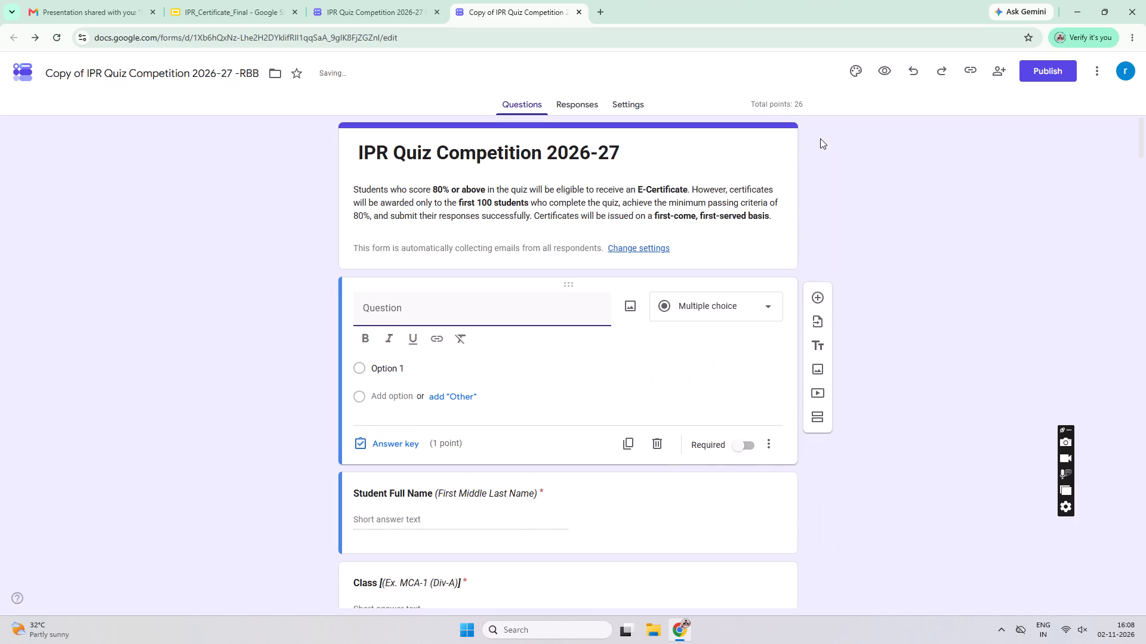
click(866, 184)
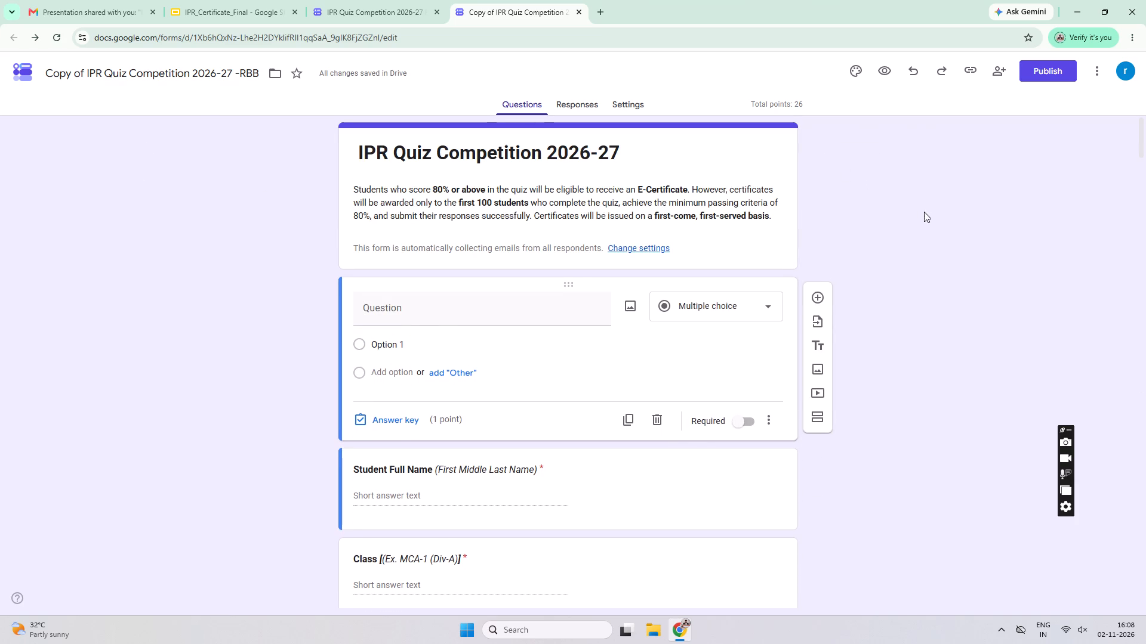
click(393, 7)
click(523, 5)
Link the copied quiz form's responses to a newly created spreadsheet, keeping the suggested spreadsheet name.
click(588, 104)
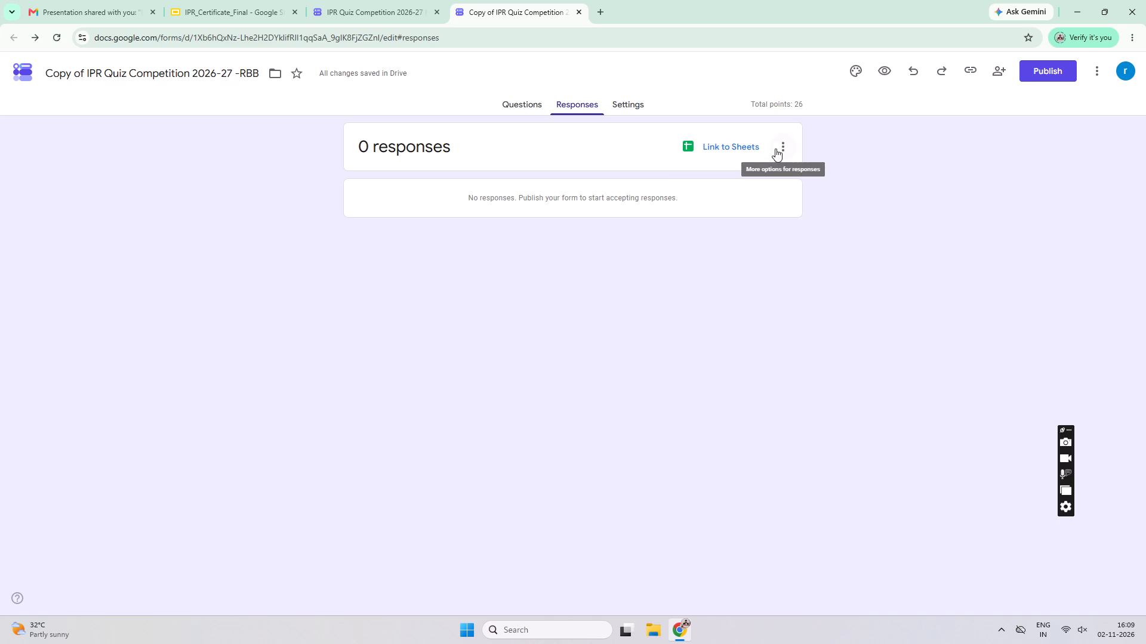
click(794, 143)
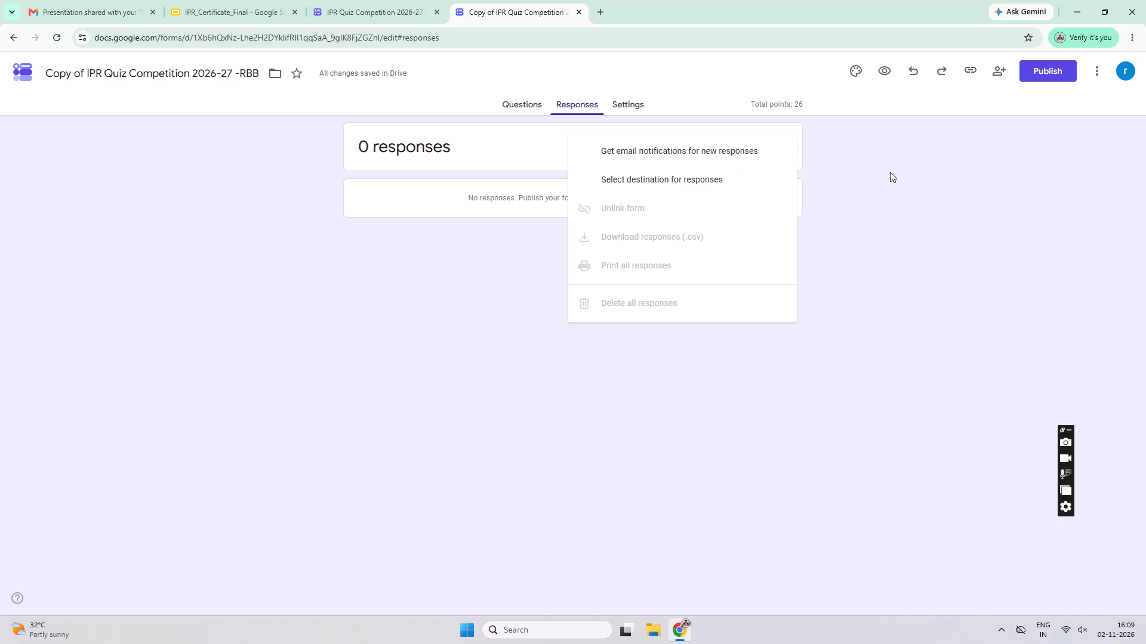
click(891, 172)
click(688, 145)
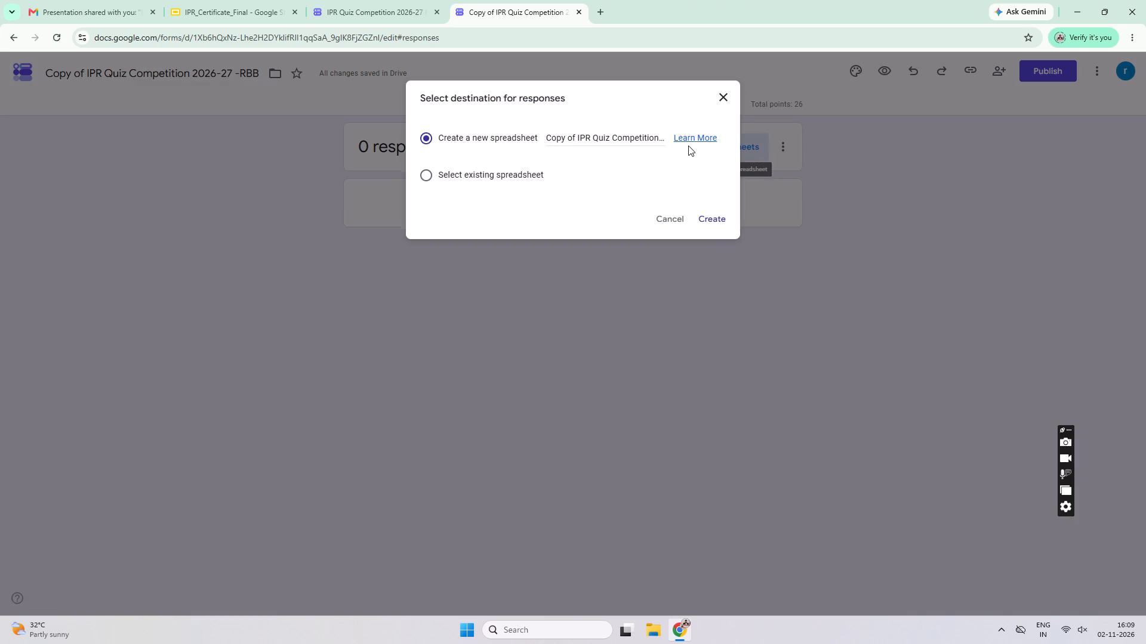
click(424, 176)
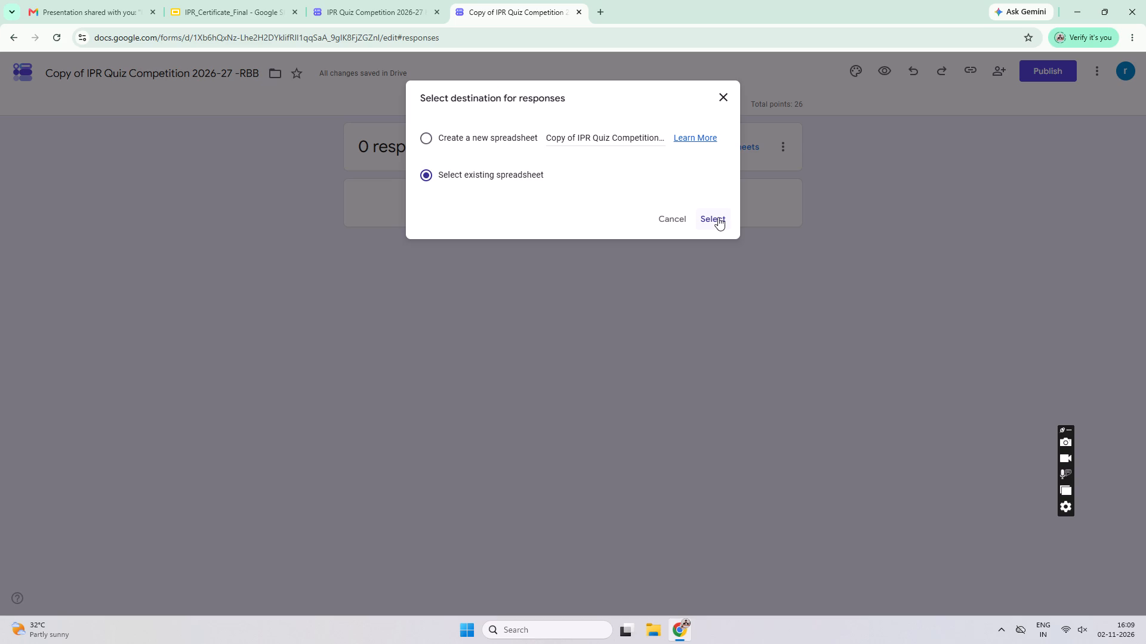
click(421, 135)
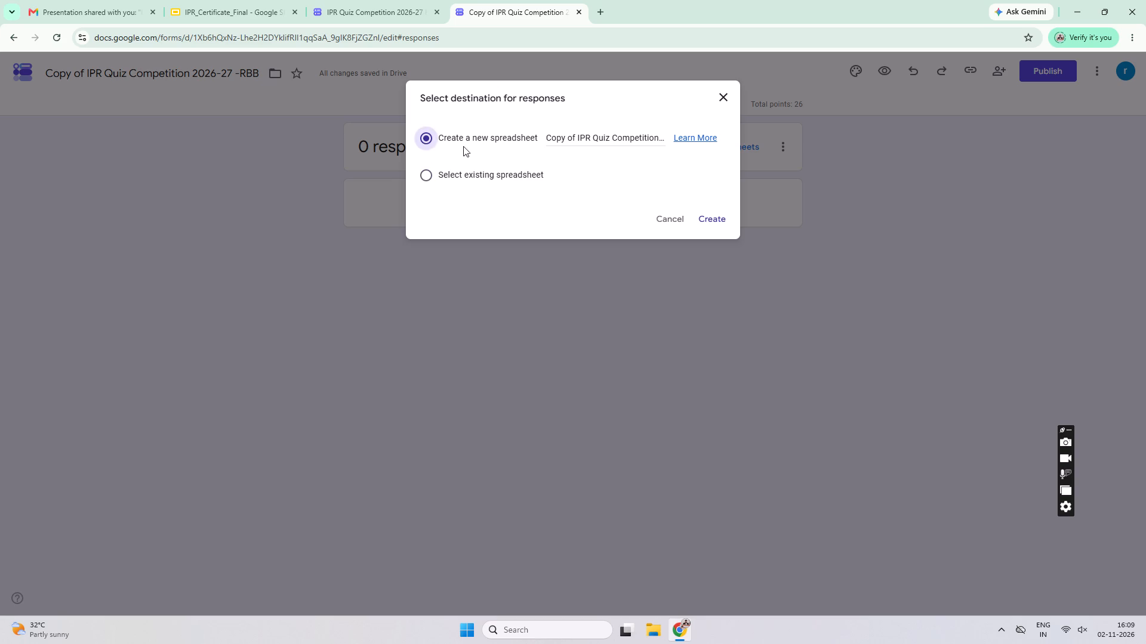
click(713, 217)
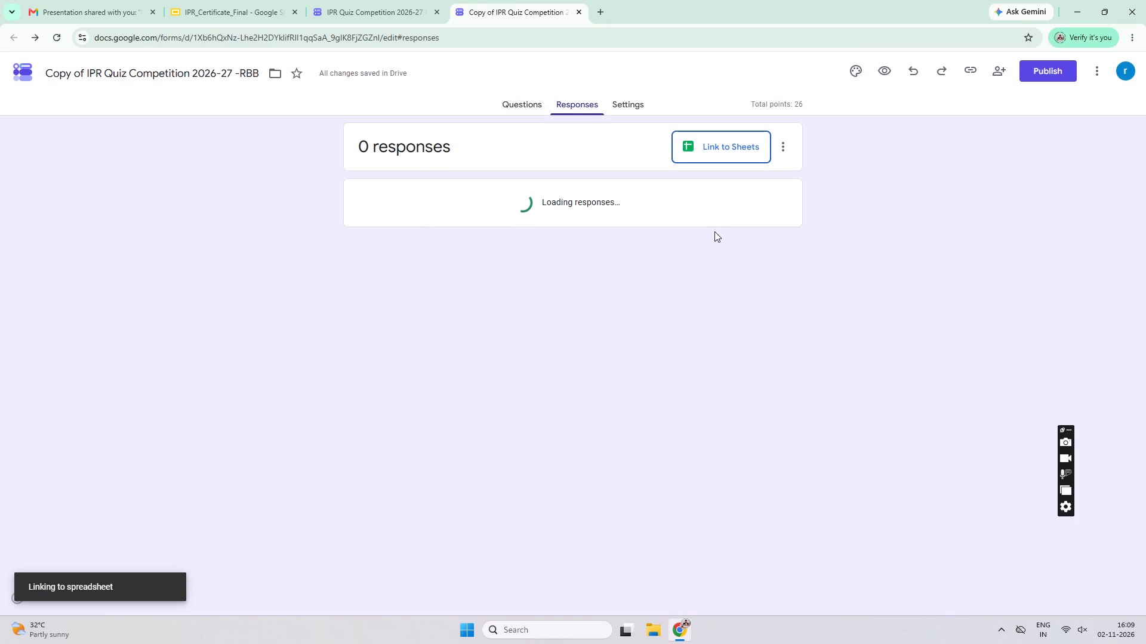
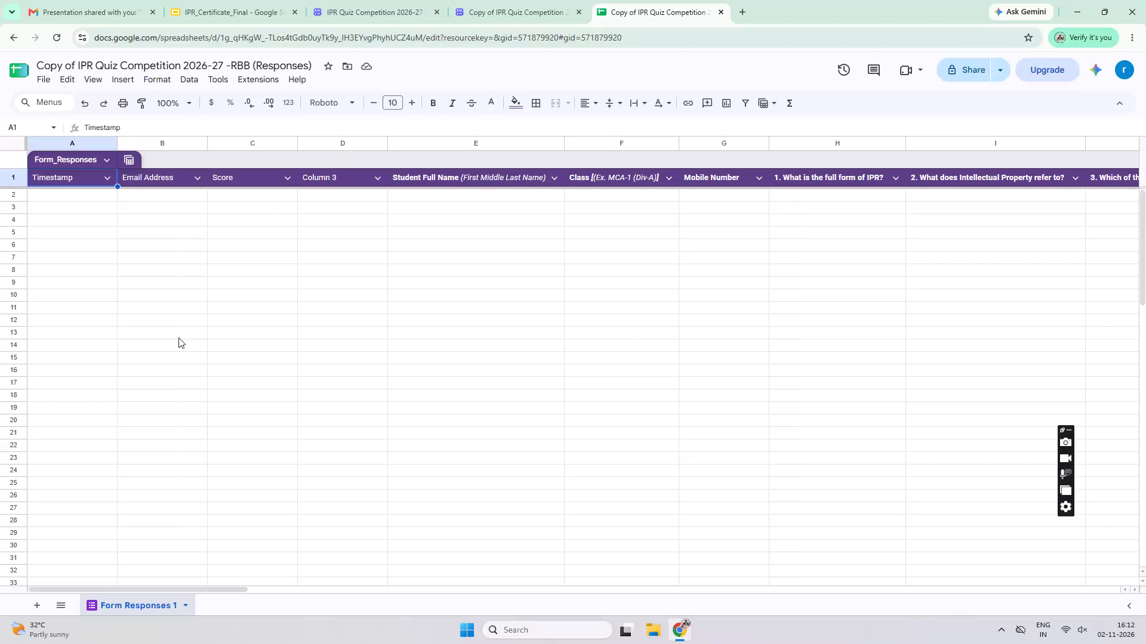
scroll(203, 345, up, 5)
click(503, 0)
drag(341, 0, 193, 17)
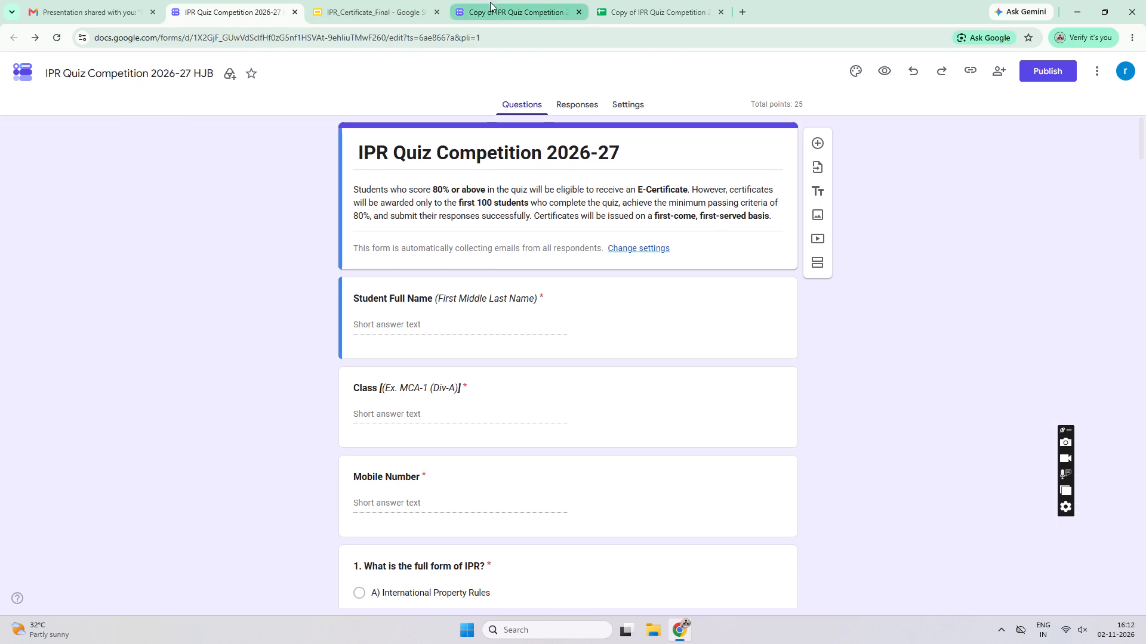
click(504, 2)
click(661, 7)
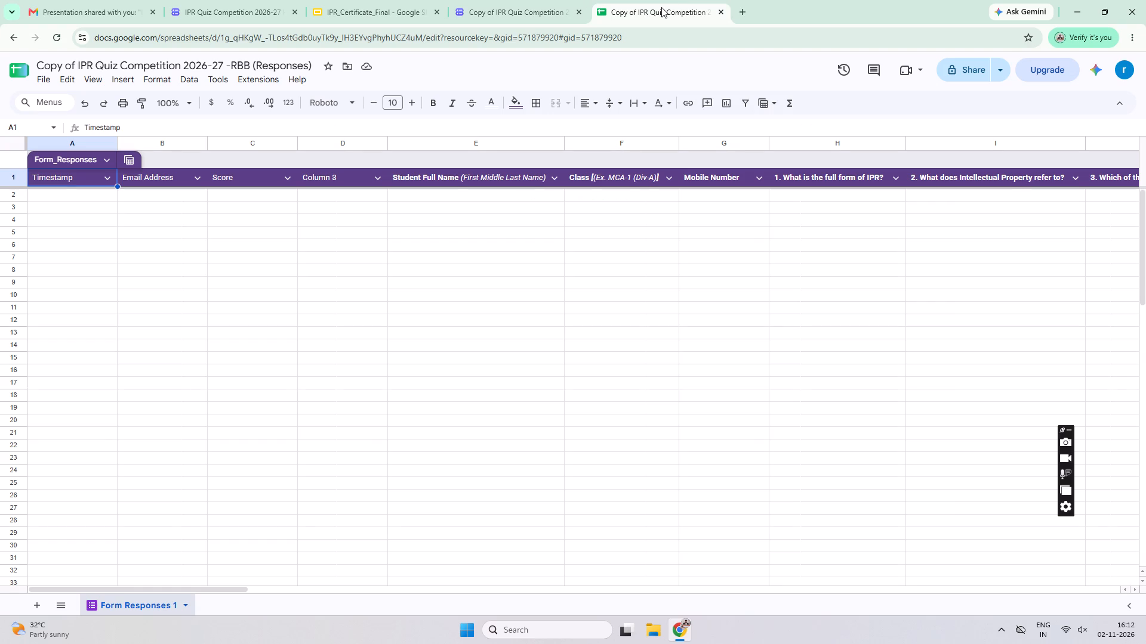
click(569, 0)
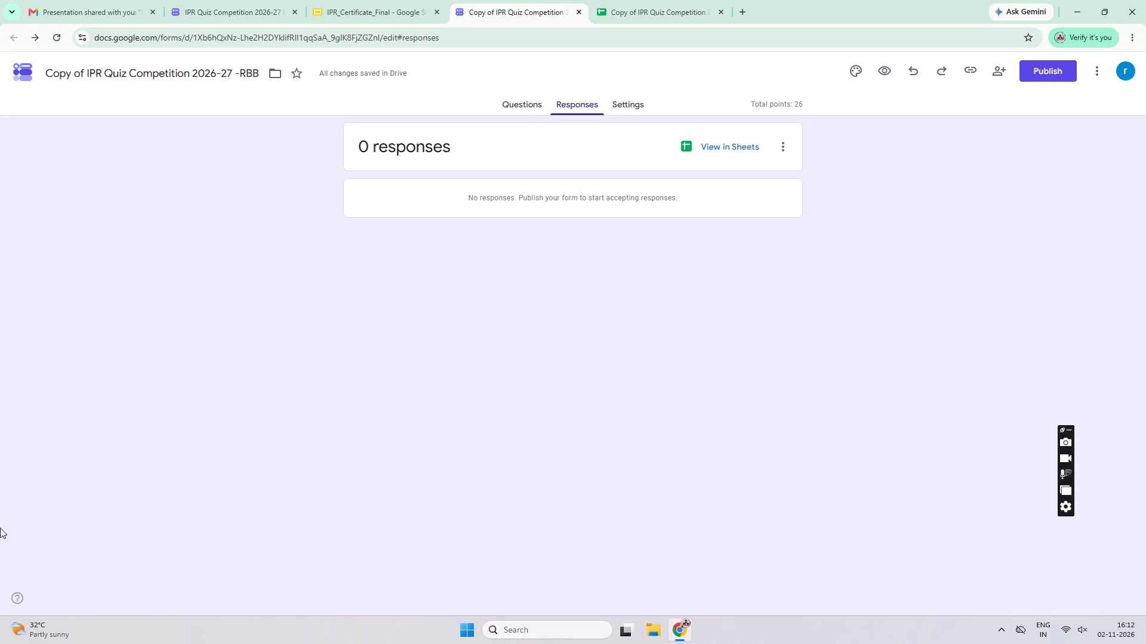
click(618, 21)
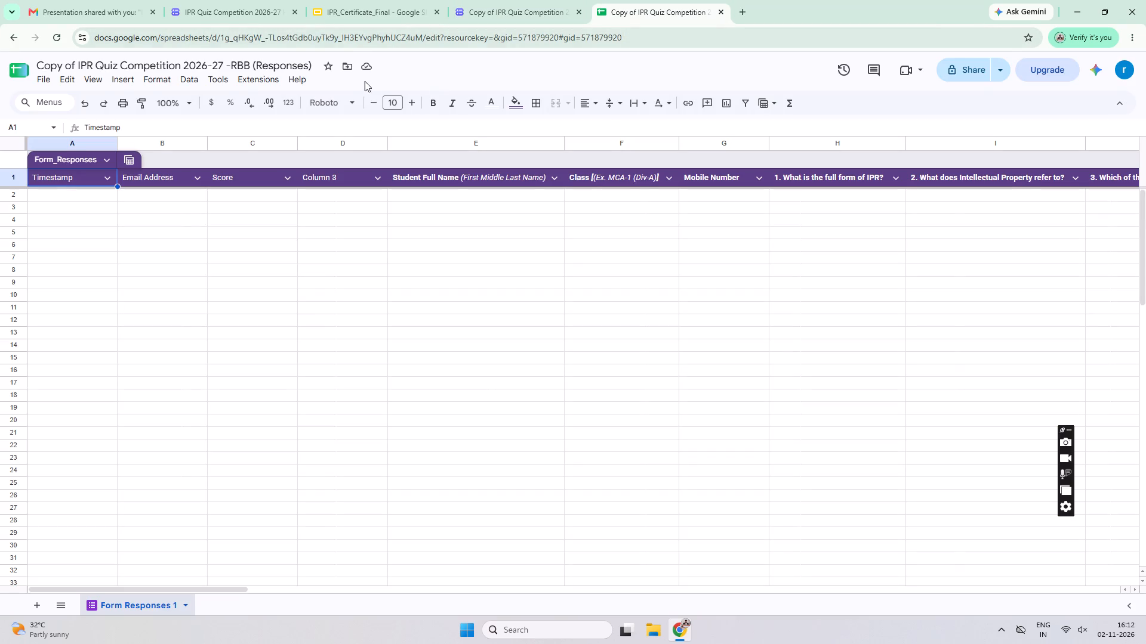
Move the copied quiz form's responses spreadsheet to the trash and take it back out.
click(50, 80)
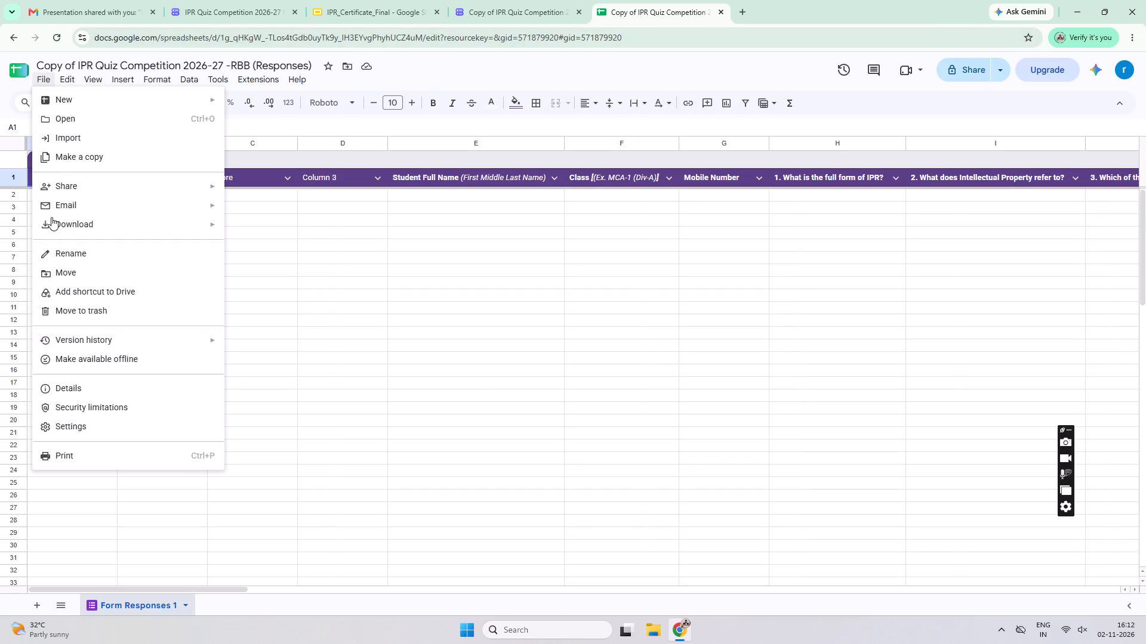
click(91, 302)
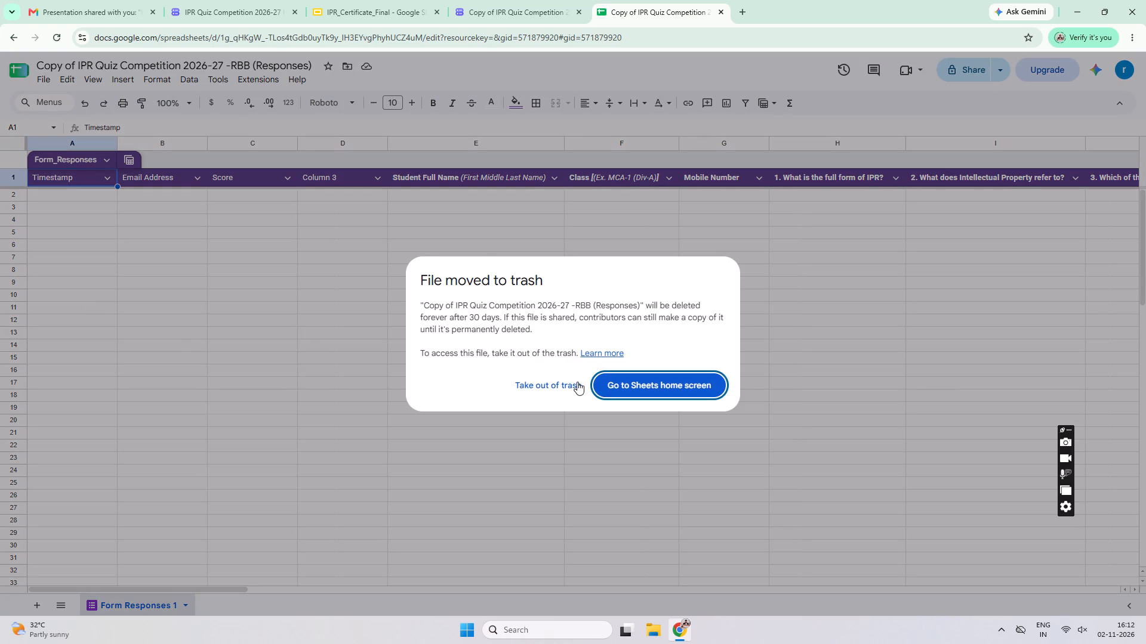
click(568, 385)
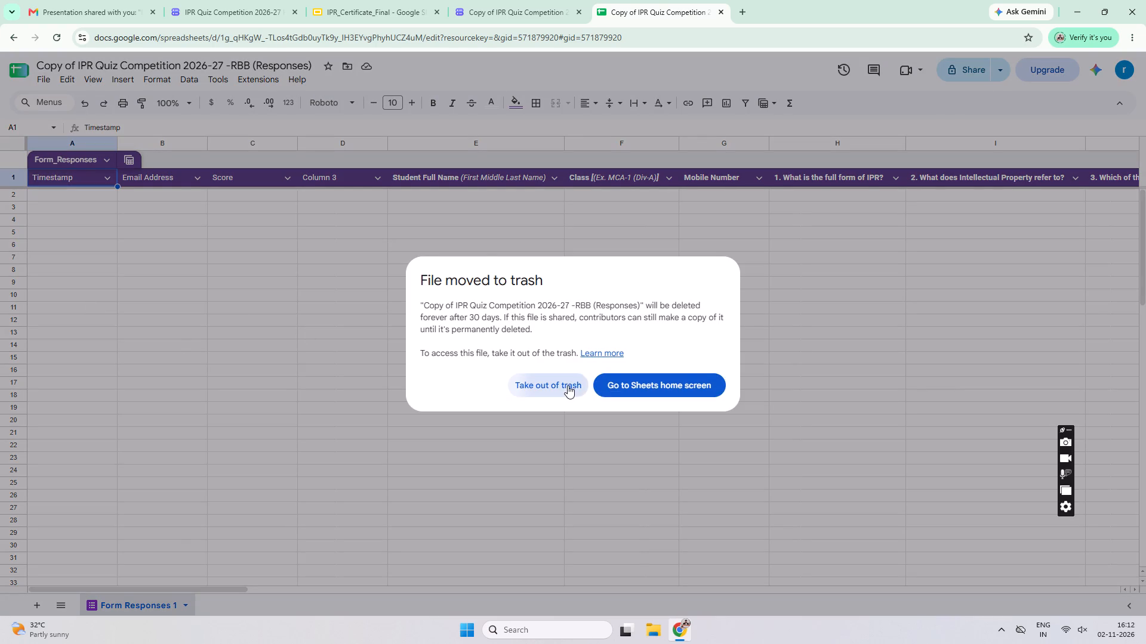
Move the responses spreadsheet to the trash and go to the Sheets home screen.
click(45, 85)
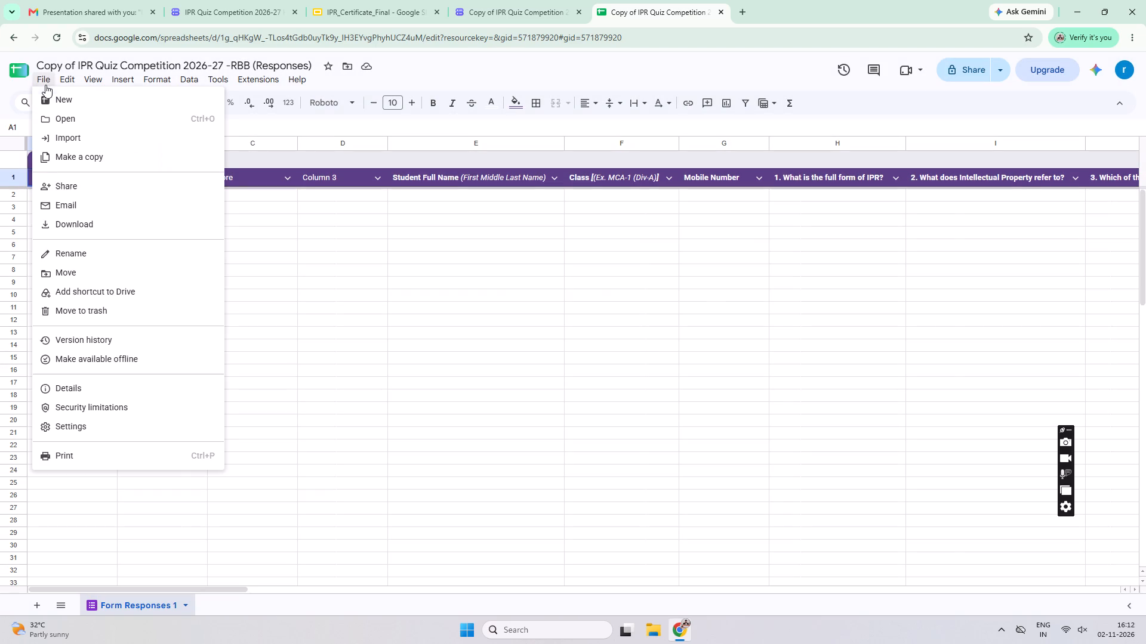
click(115, 308)
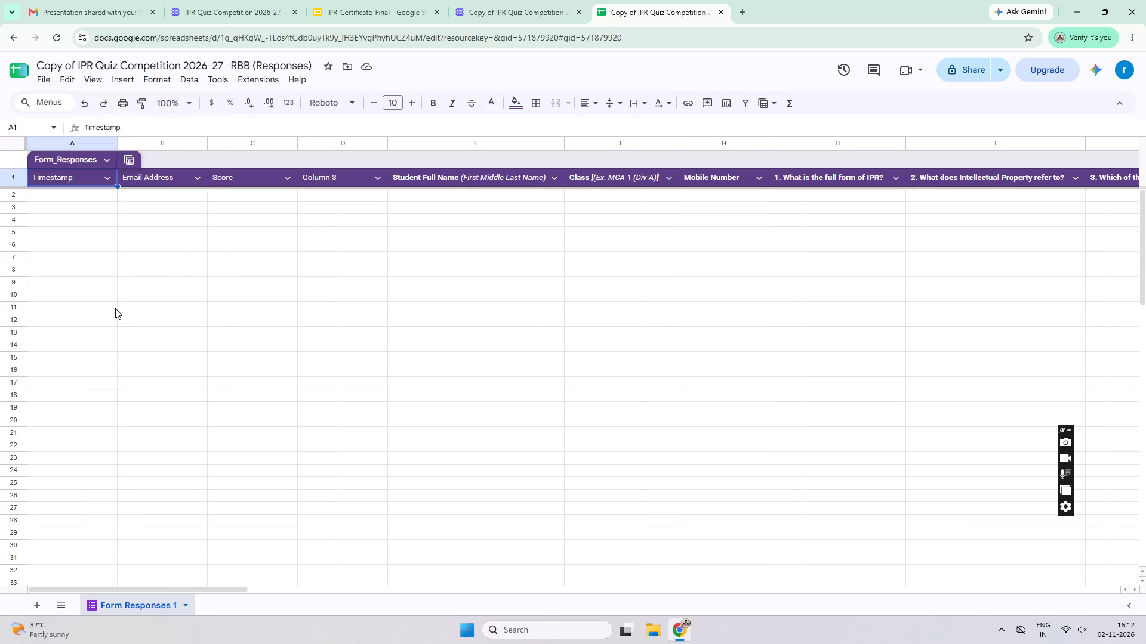
click(636, 370)
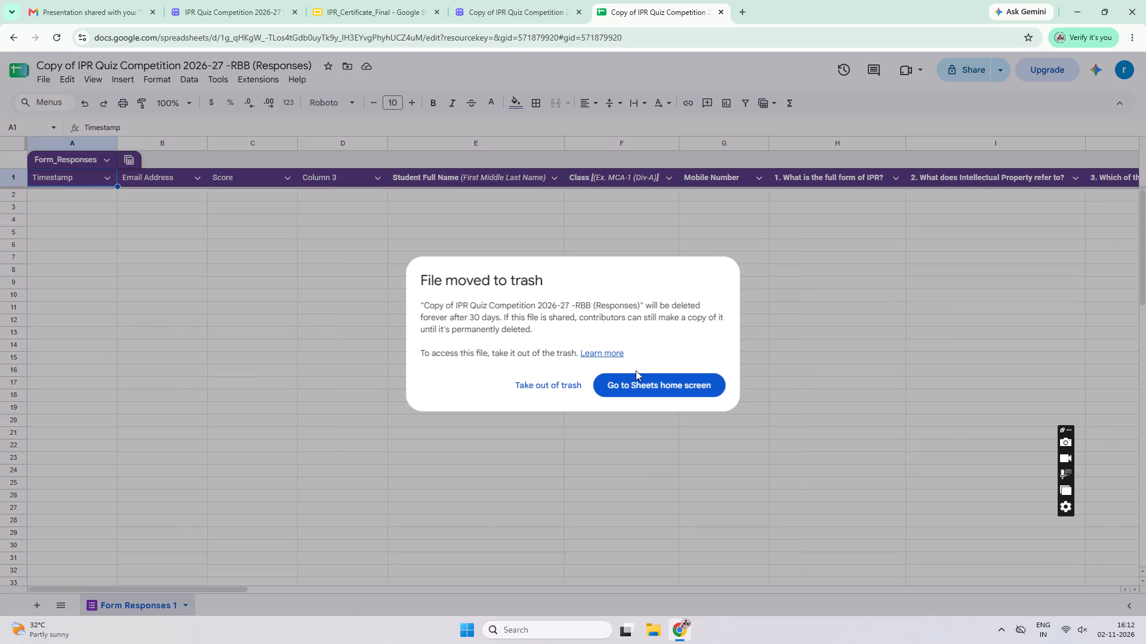
click(655, 378)
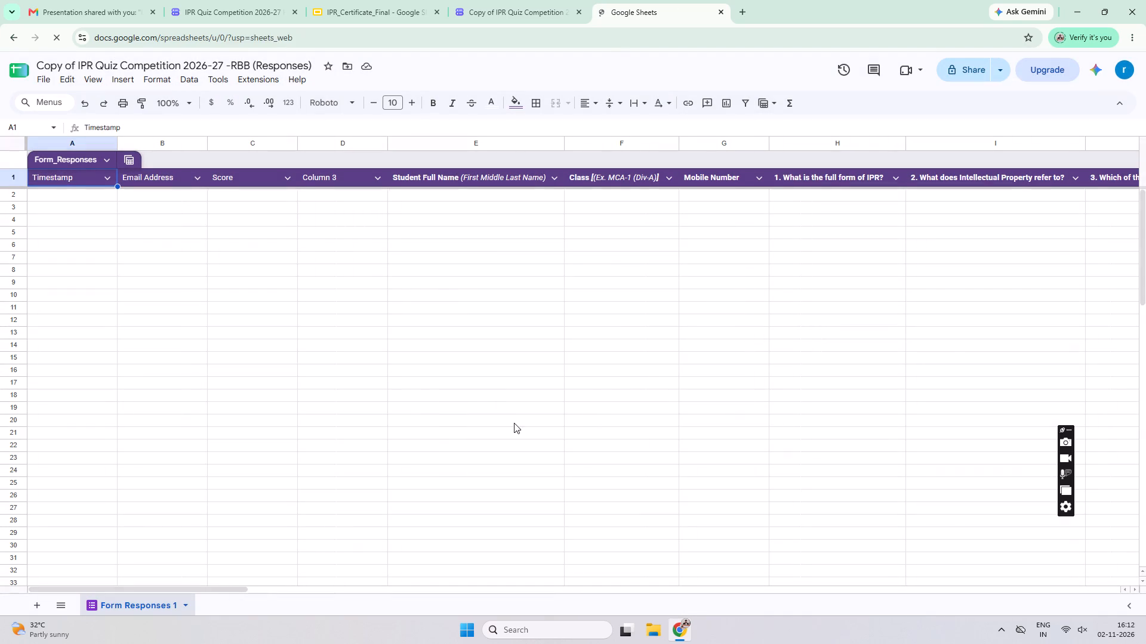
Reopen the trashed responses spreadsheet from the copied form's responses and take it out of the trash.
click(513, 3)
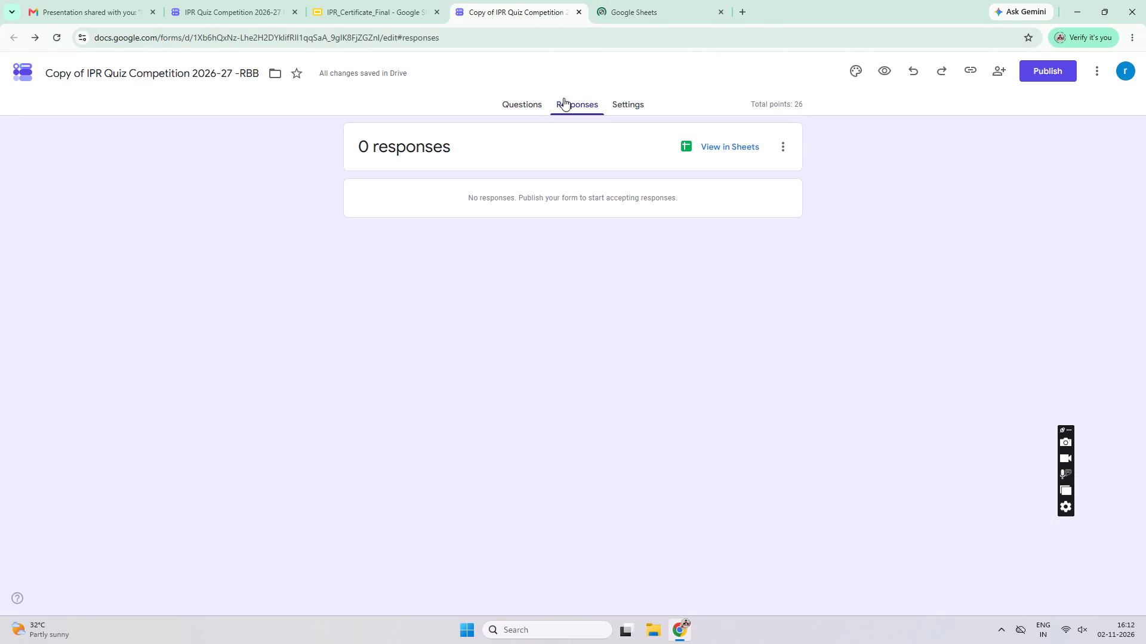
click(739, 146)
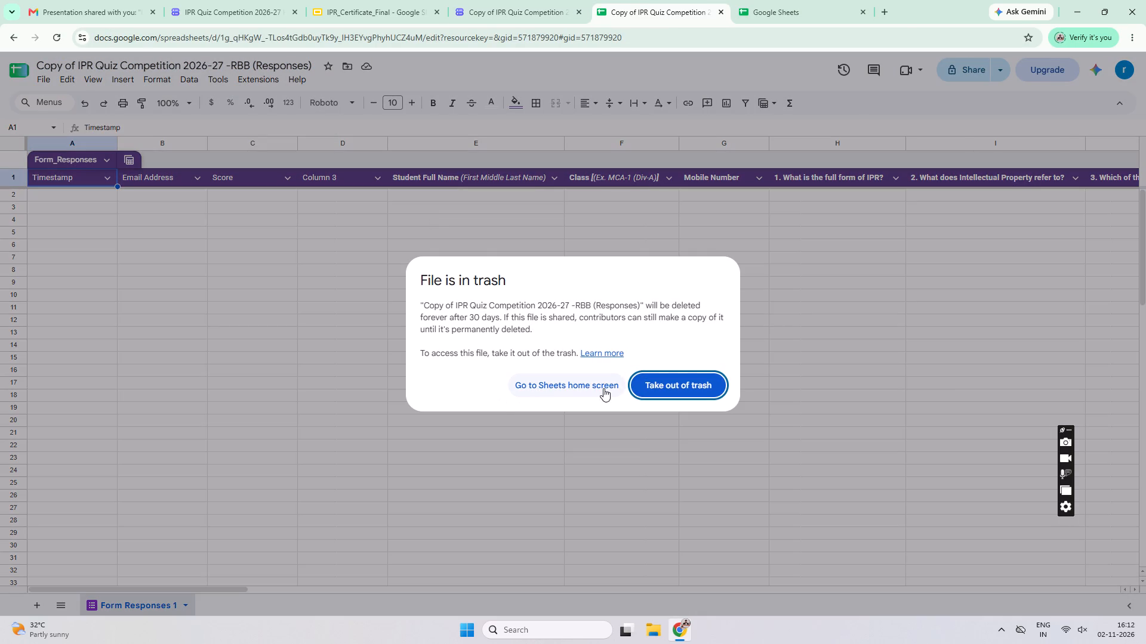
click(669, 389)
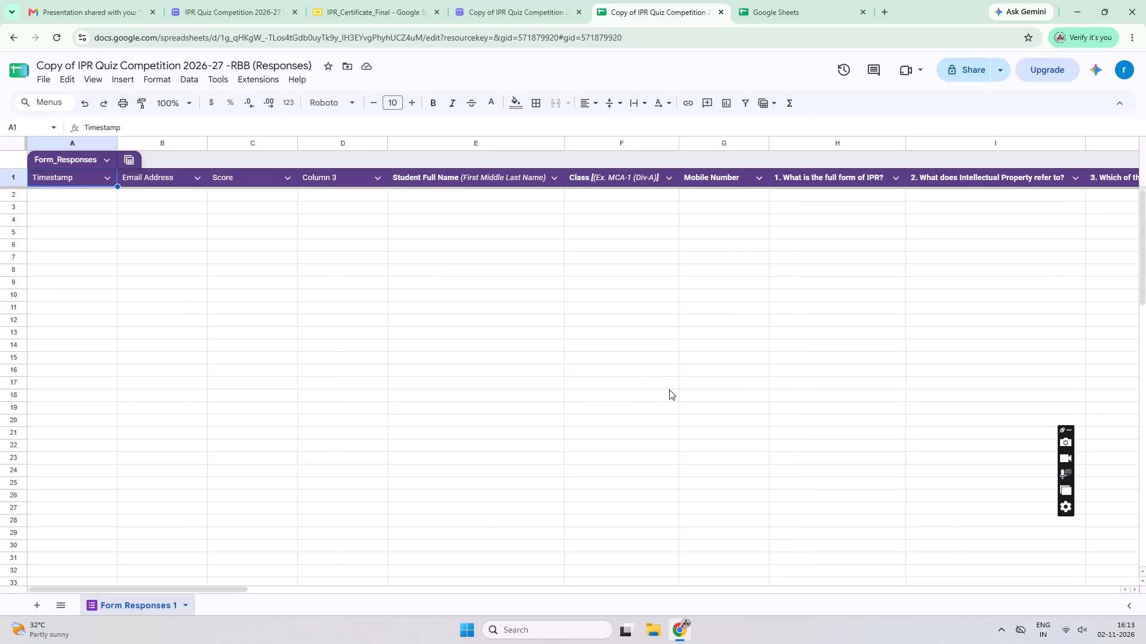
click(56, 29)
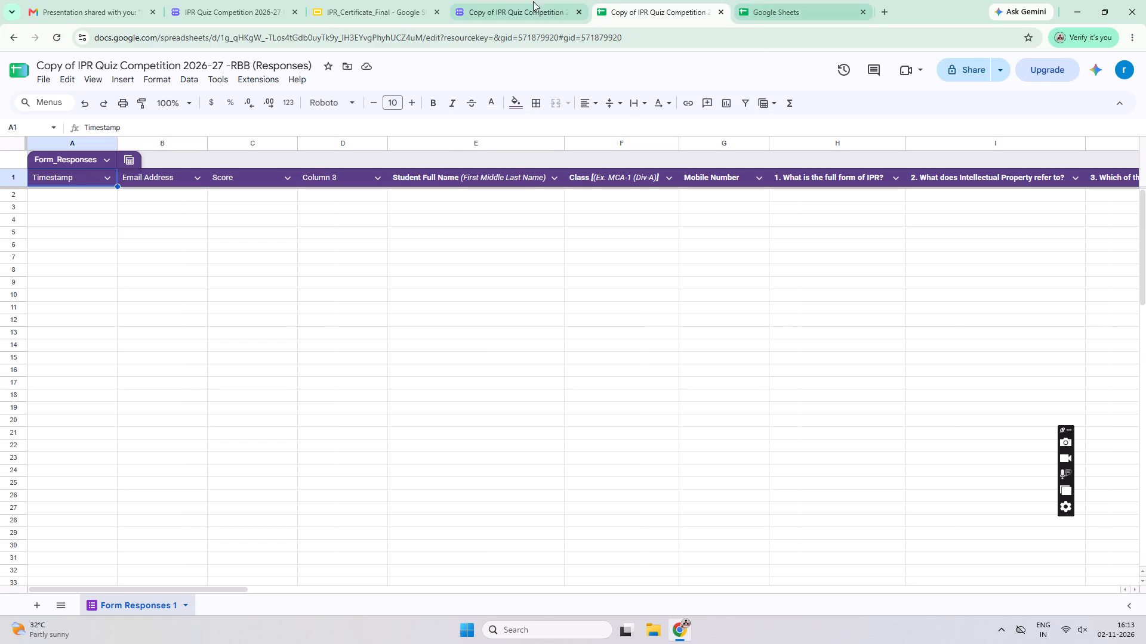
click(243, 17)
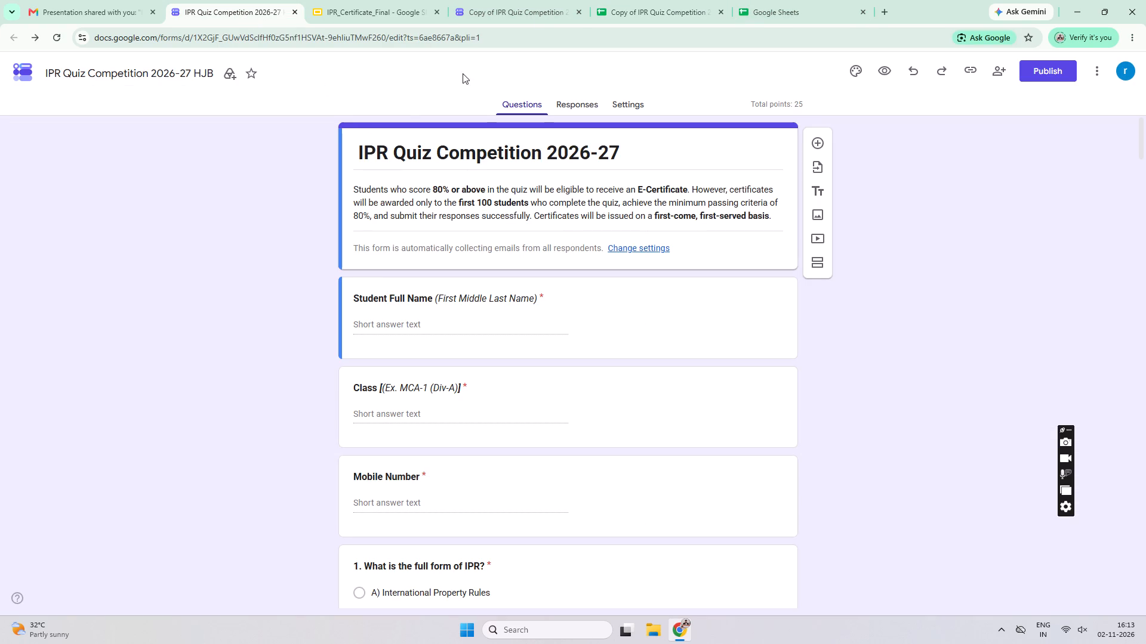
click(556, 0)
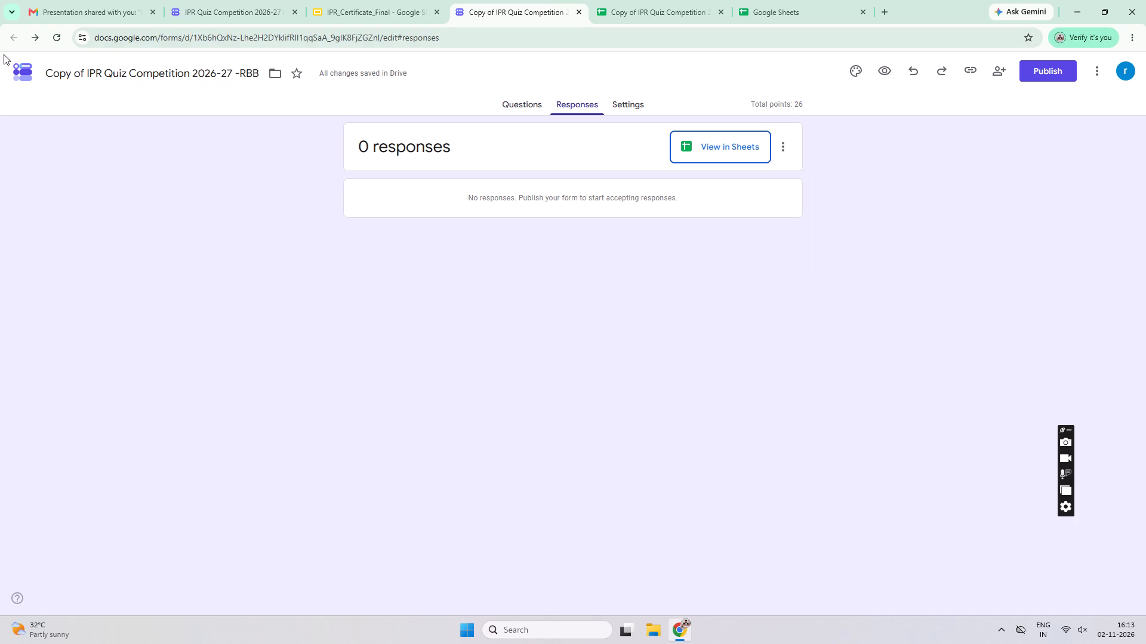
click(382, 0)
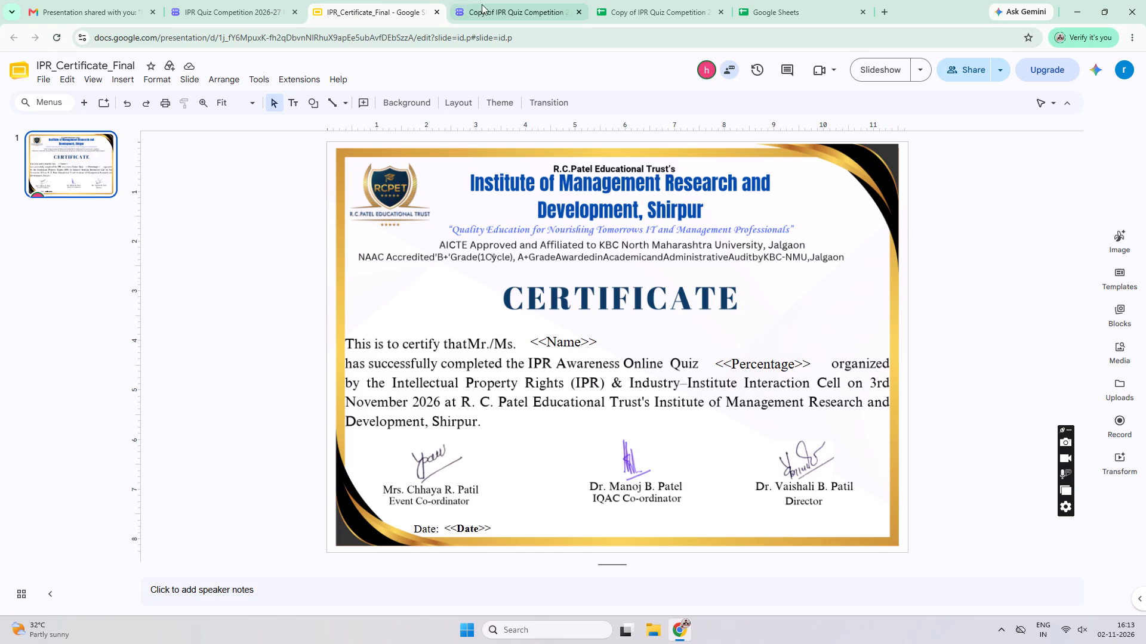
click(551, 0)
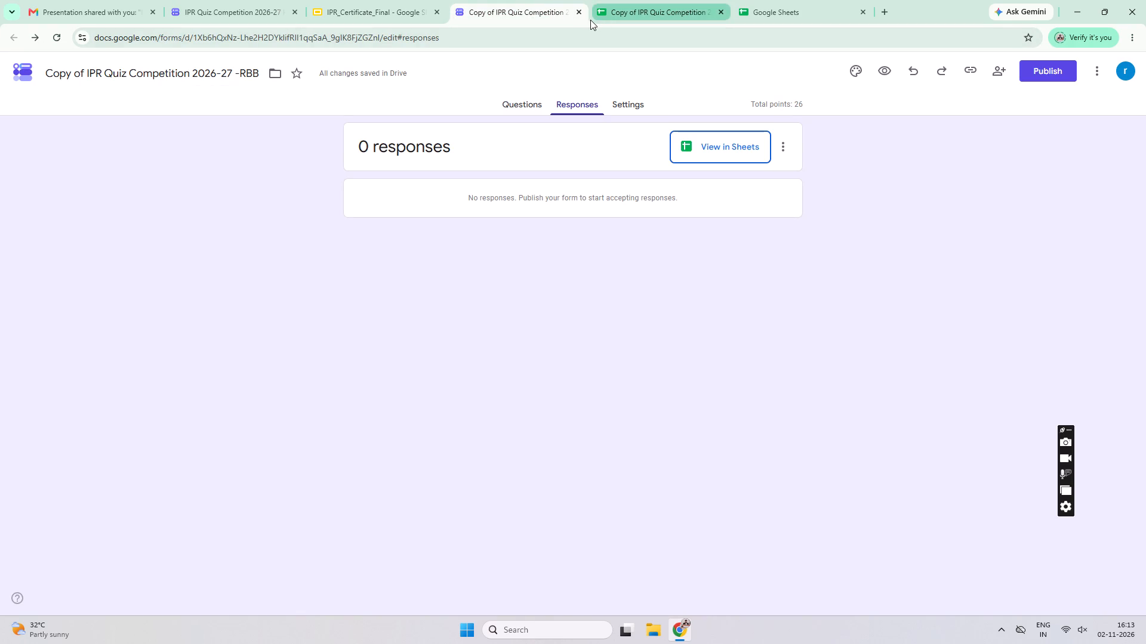
Close the copied quiz form and its responses spreadsheet, keeping the Sheets home screen open.
click(580, 10)
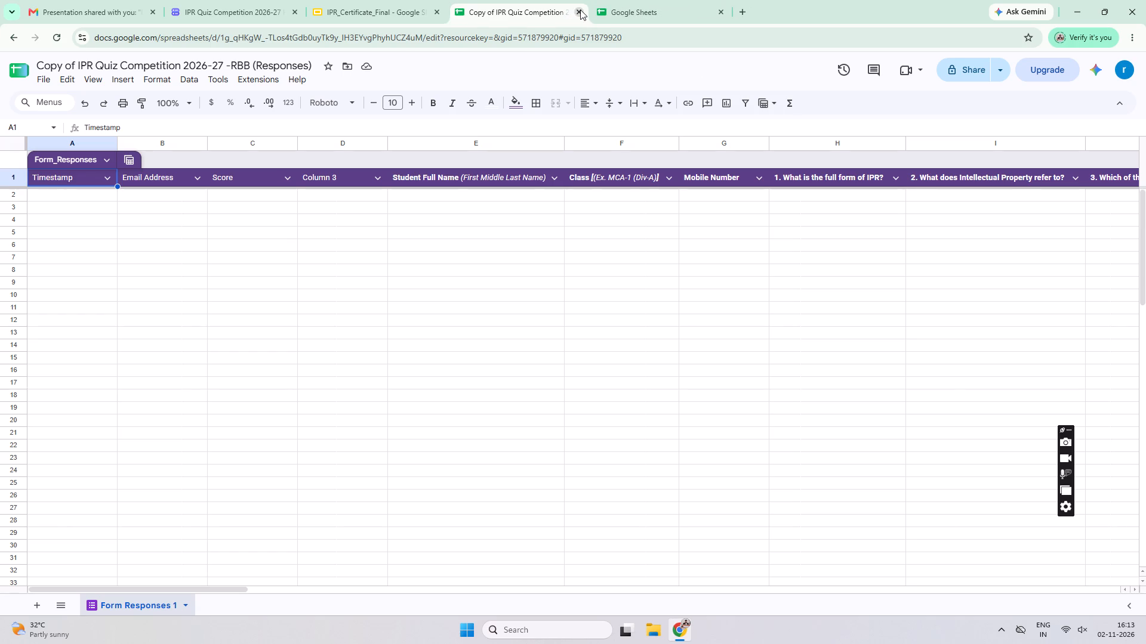
click(418, 0)
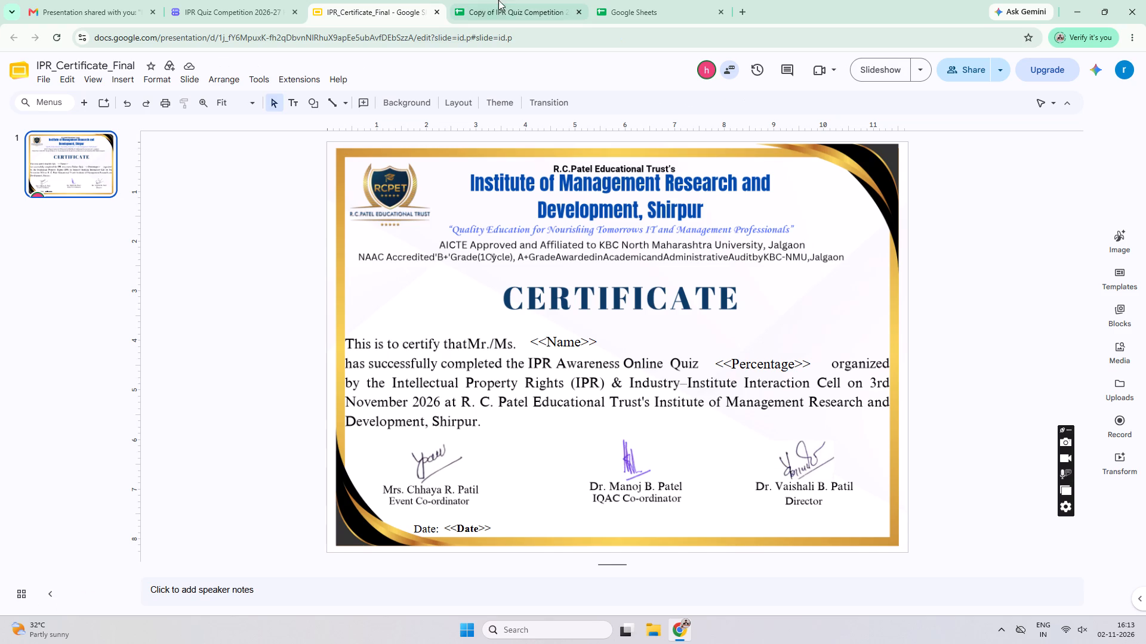
click(523, 0)
click(575, 15)
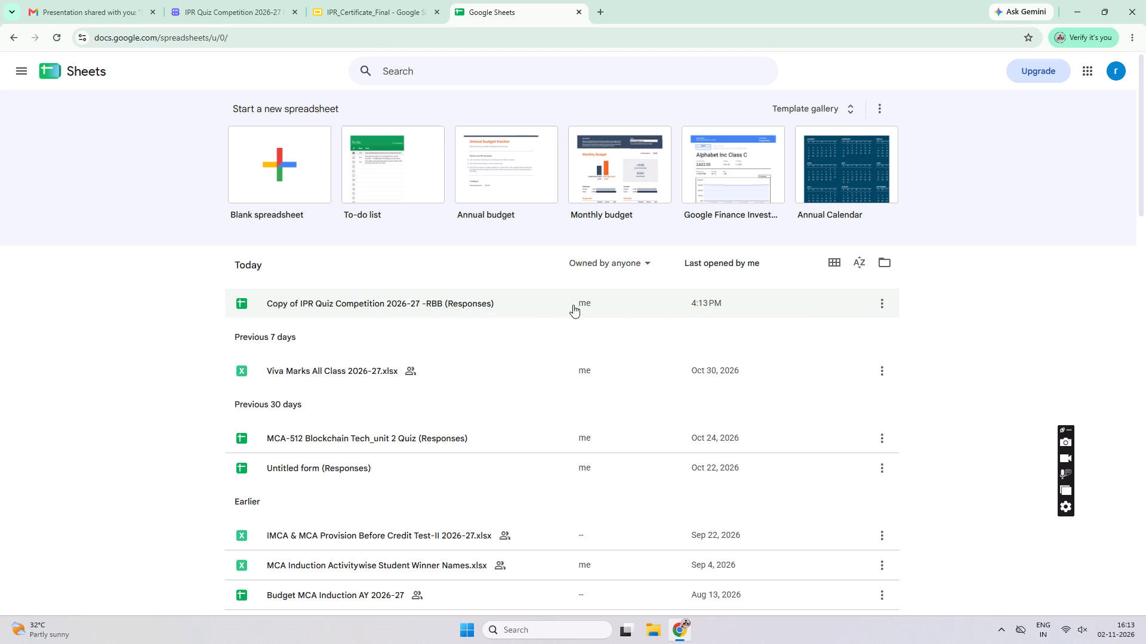
Remove the "Copy of IPR Quiz Competition 2026-27 -RBB (Responses)" spreadsheet from the Sheets file list.
click(877, 305)
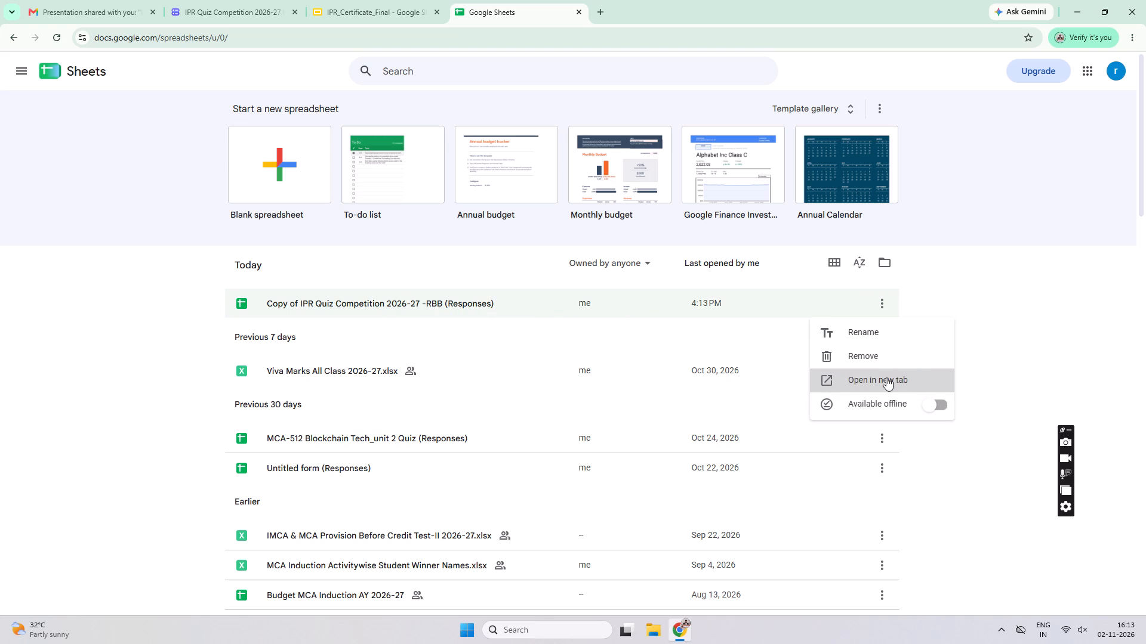
click(870, 359)
click(712, 389)
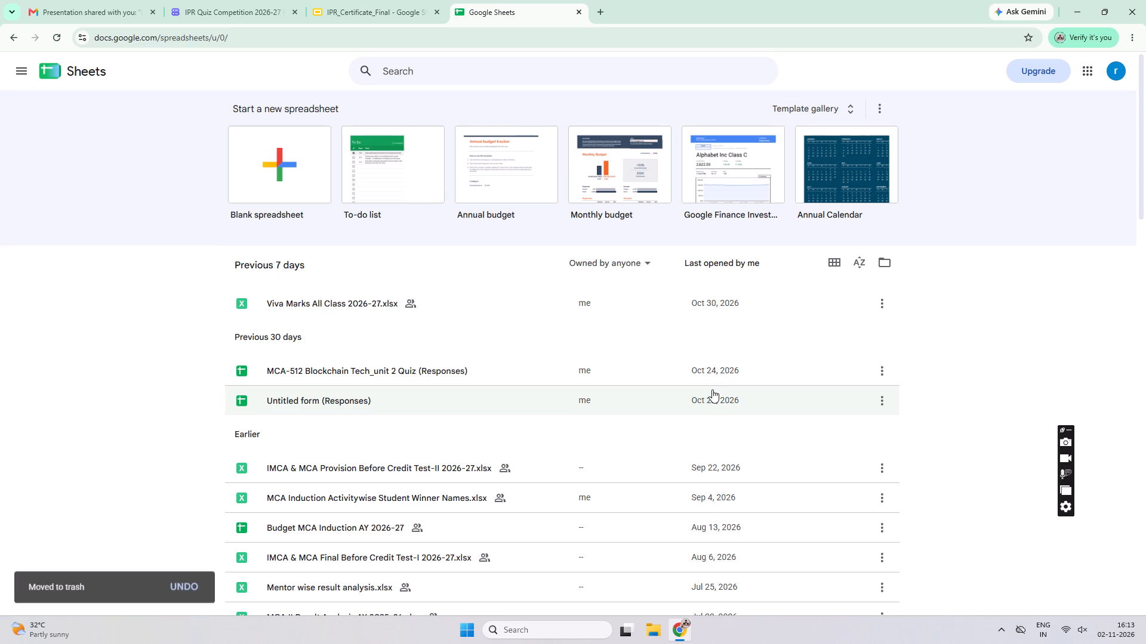
Make a new copy of the original HJB quiz form named "Copy of IPR Quiz Competition 2026-27 RBB" in My Drive.
click(226, 0)
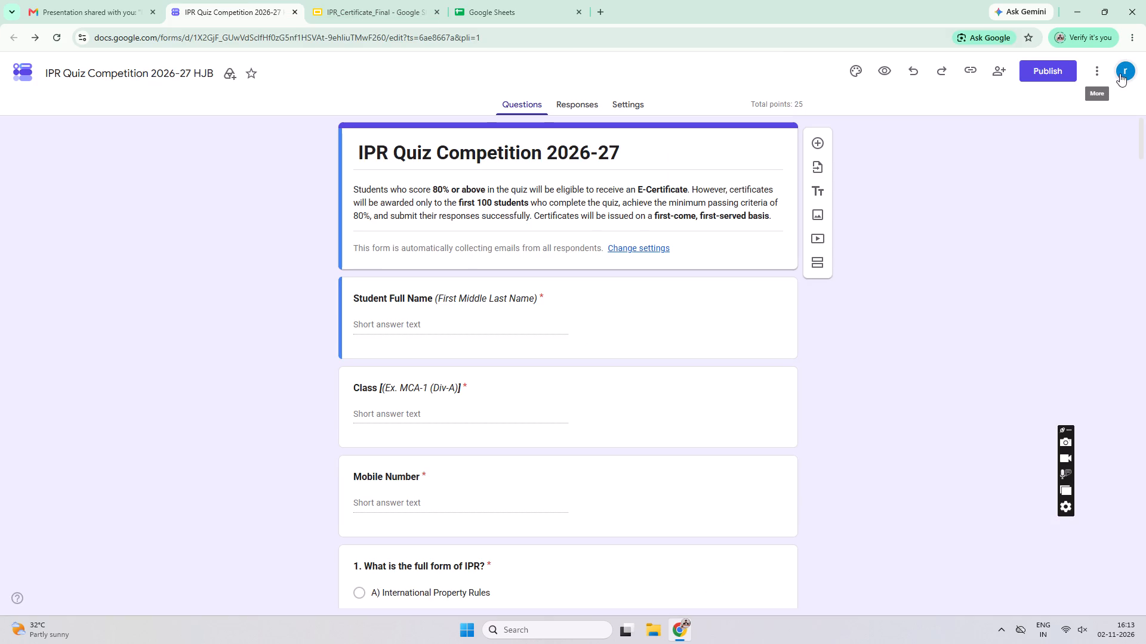
click(1101, 70)
click(1048, 109)
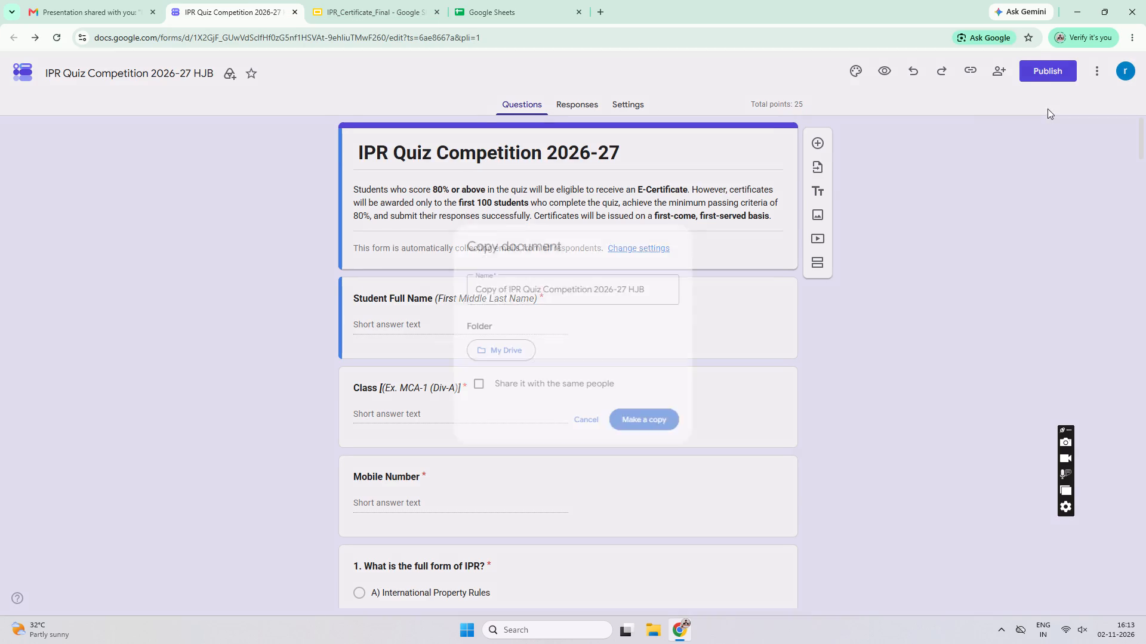
click(665, 284)
key(BackSpace)
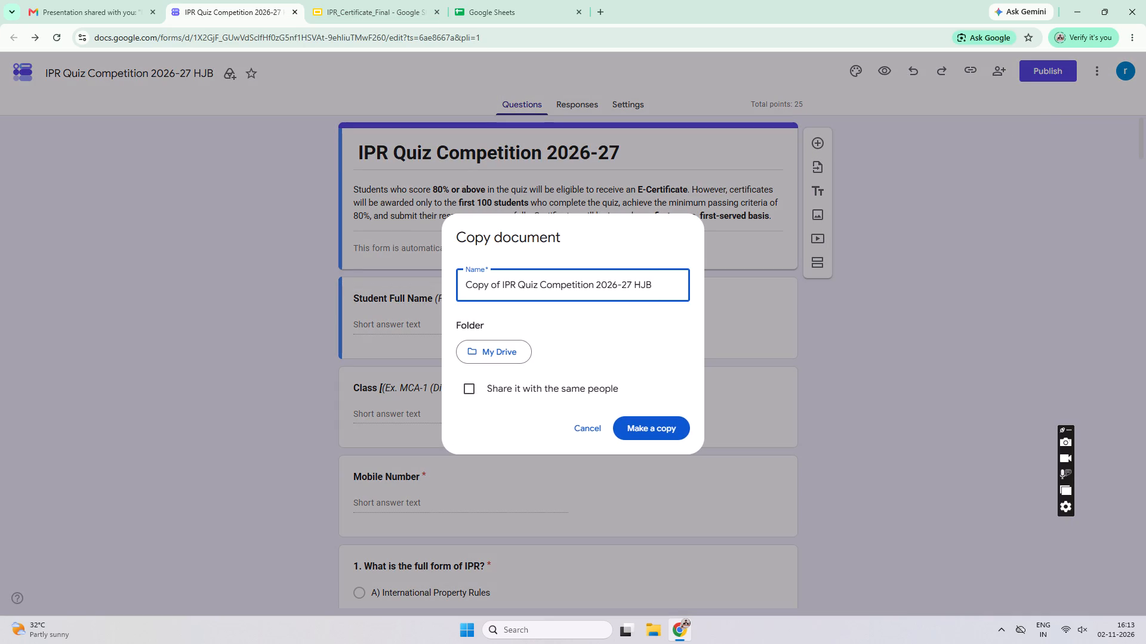
key(BackSpace)
key(BackSpace)
key(BackSpace)
text(RBB)
click(649, 430)
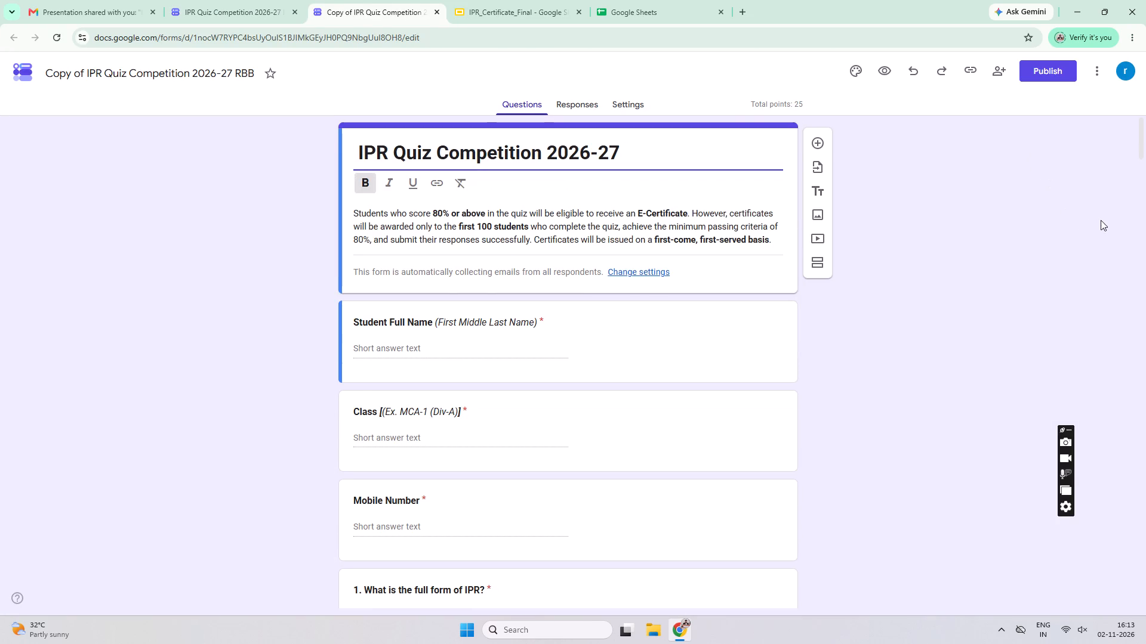
Link the new RBB form copy's responses to a newly created spreadsheet, keeping the suggested spreadsheet name.
click(1098, 73)
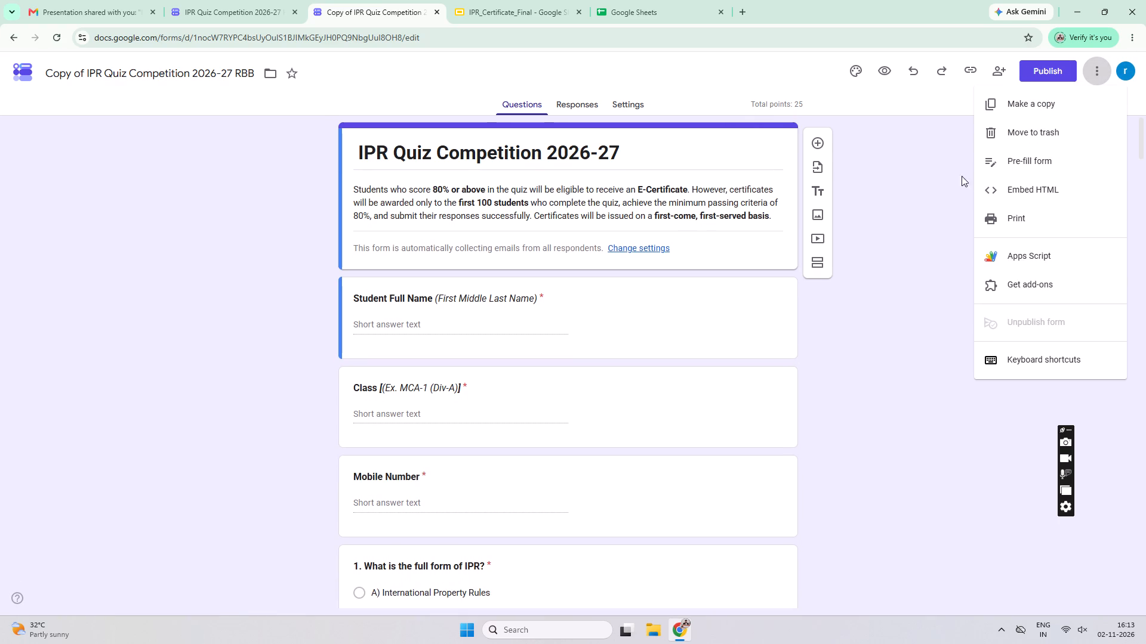
click(940, 181)
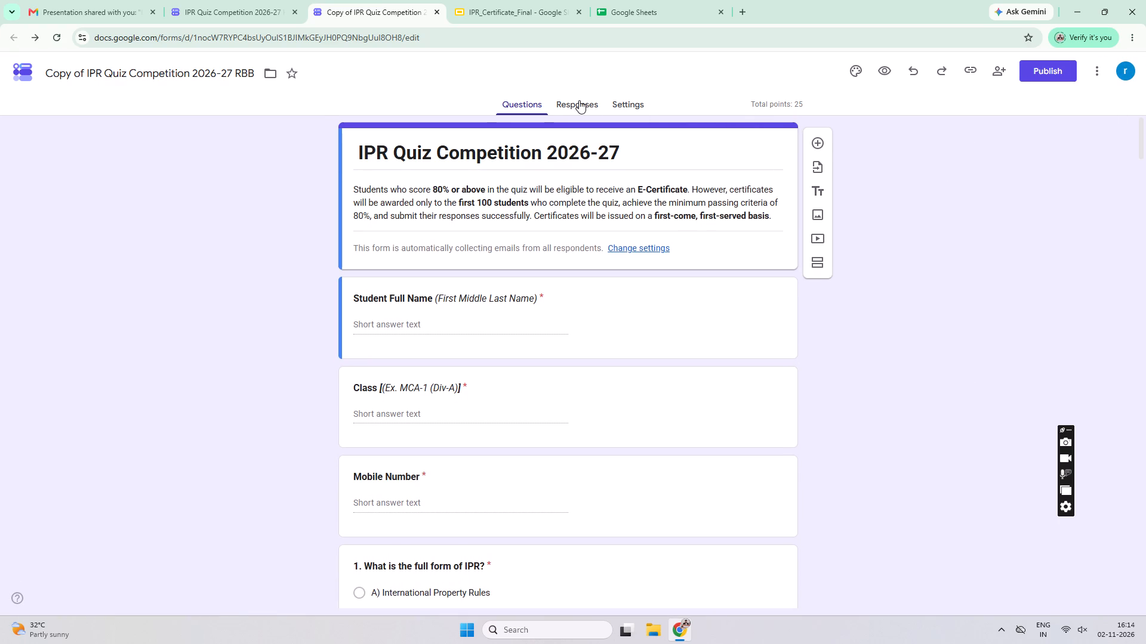
click(579, 100)
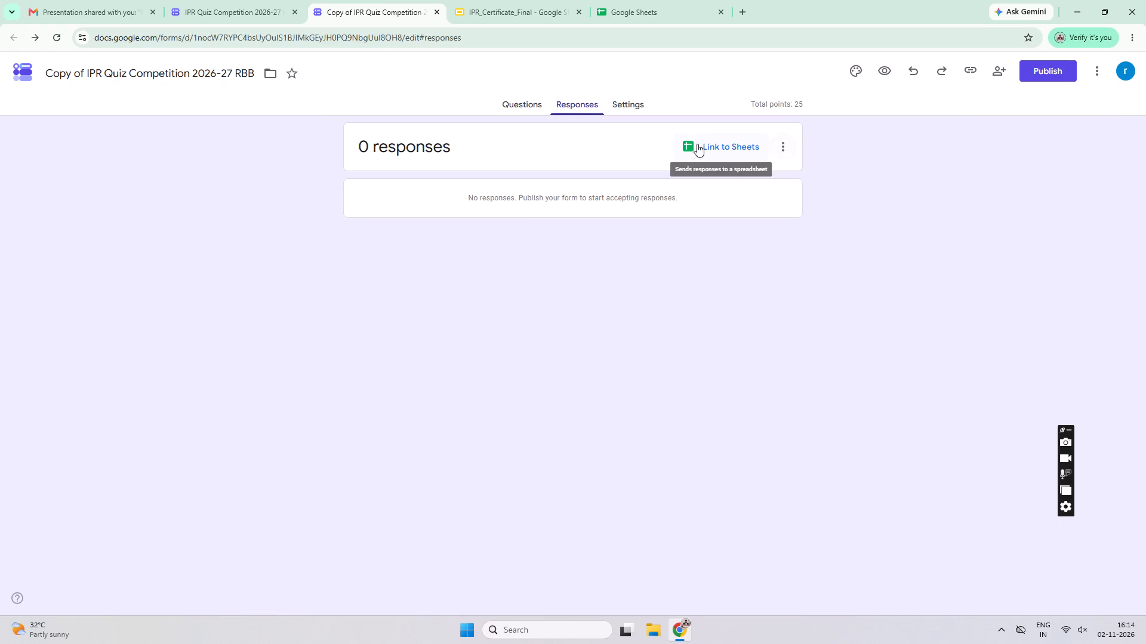
click(691, 144)
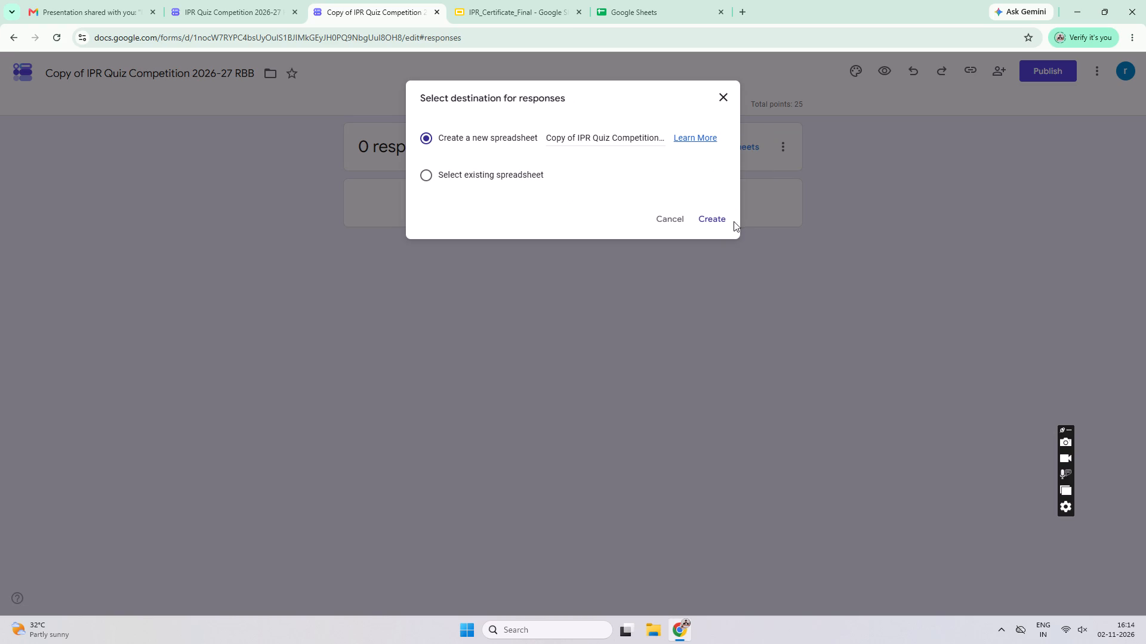
click(716, 219)
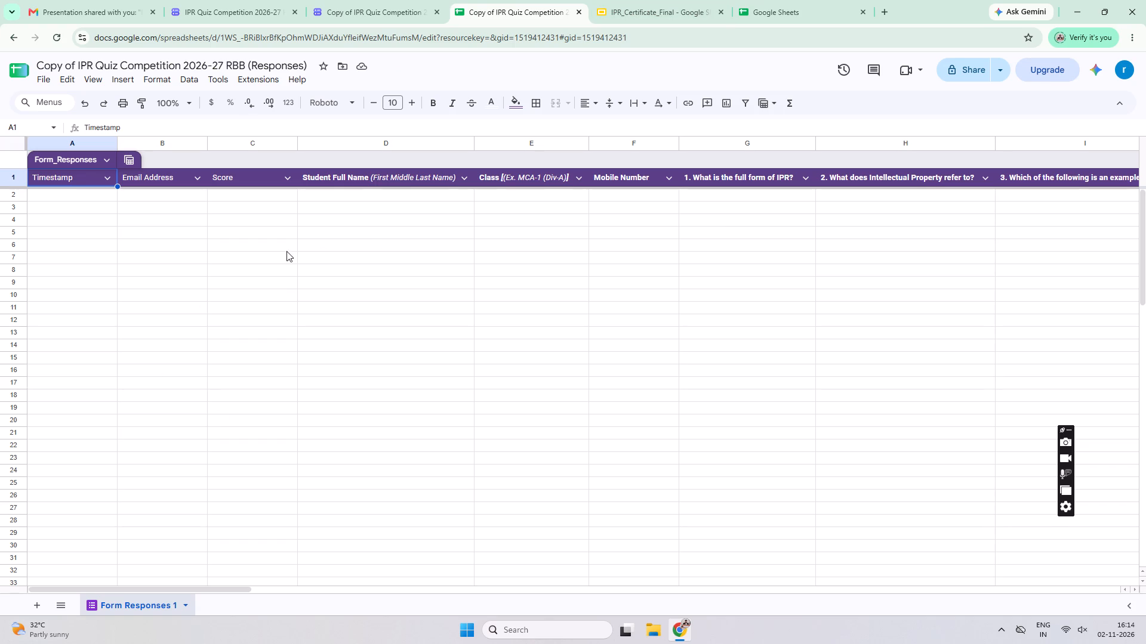
Insert a column before Score in the responses sheet and name its header "Percentage".
click(260, 145)
right_click(260, 145)
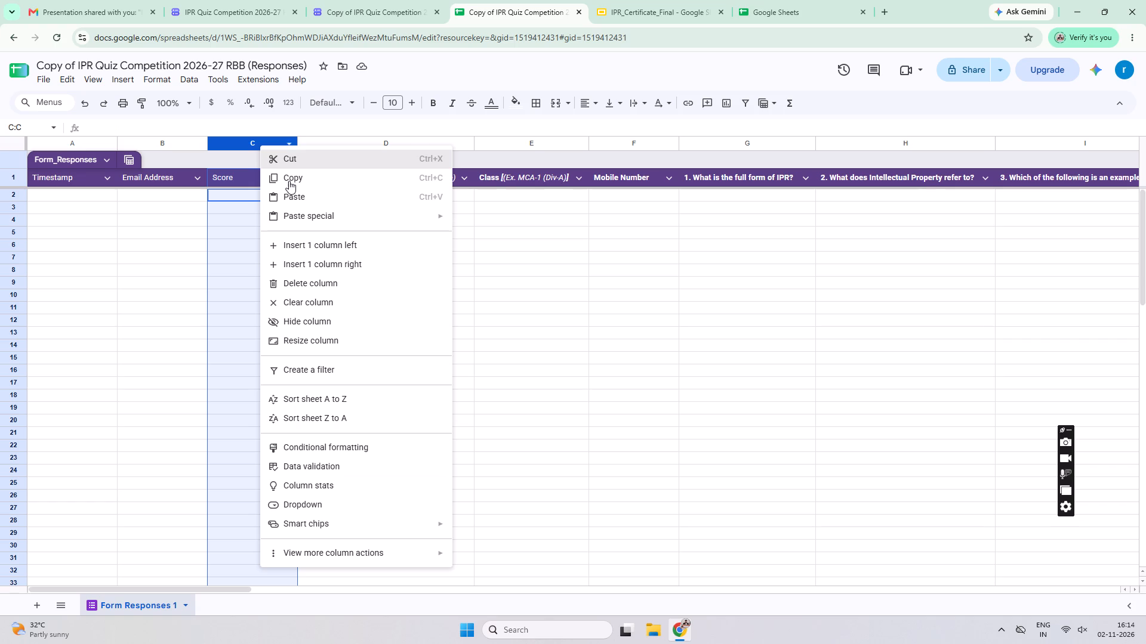
click(334, 240)
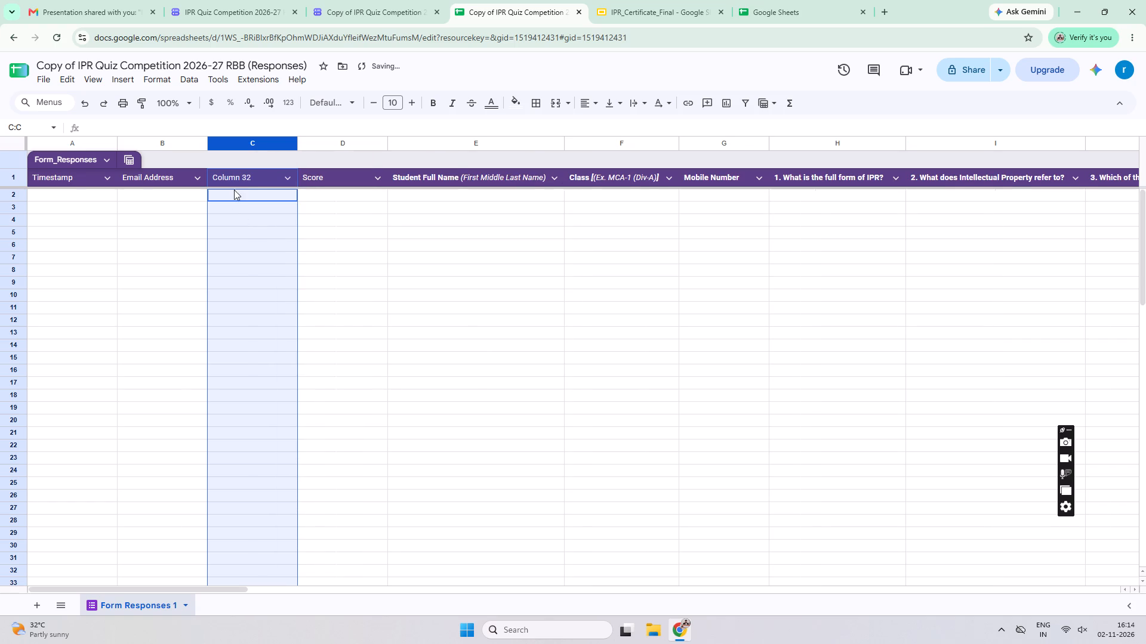
click(244, 179)
triple_click(157, 123)
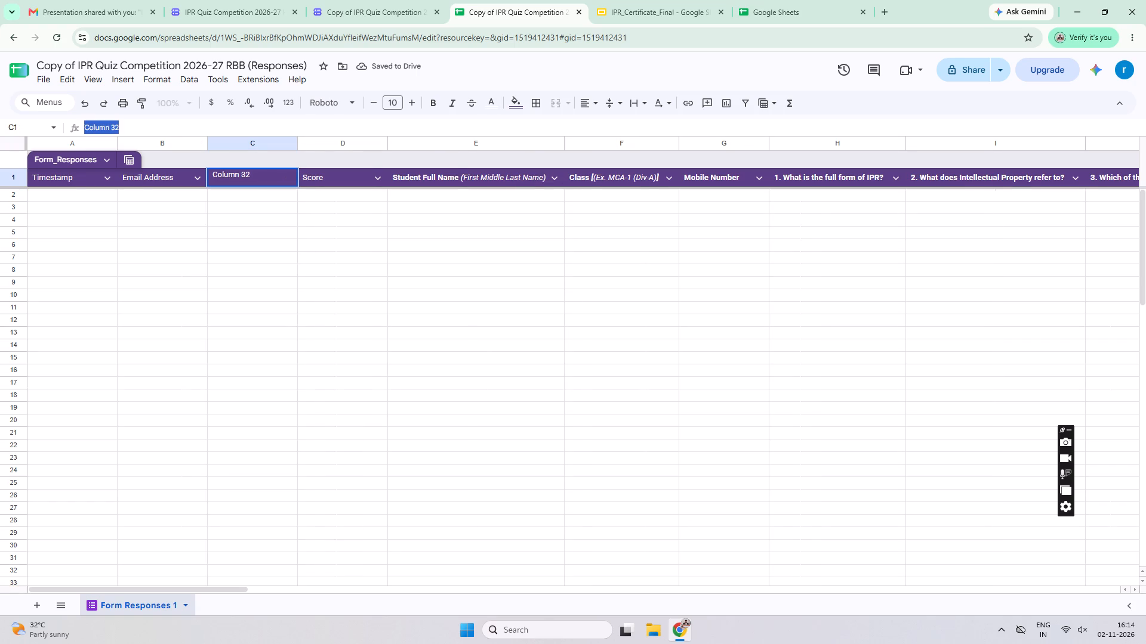
text(Percentage)
scroll(157, 123, up, 1)
click(308, 243)
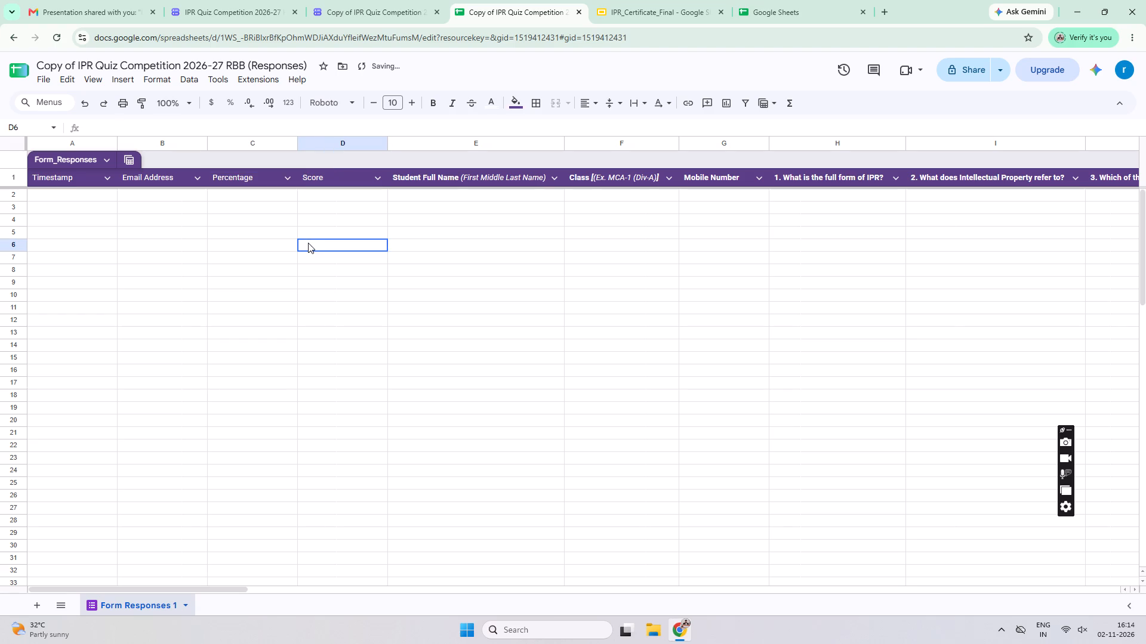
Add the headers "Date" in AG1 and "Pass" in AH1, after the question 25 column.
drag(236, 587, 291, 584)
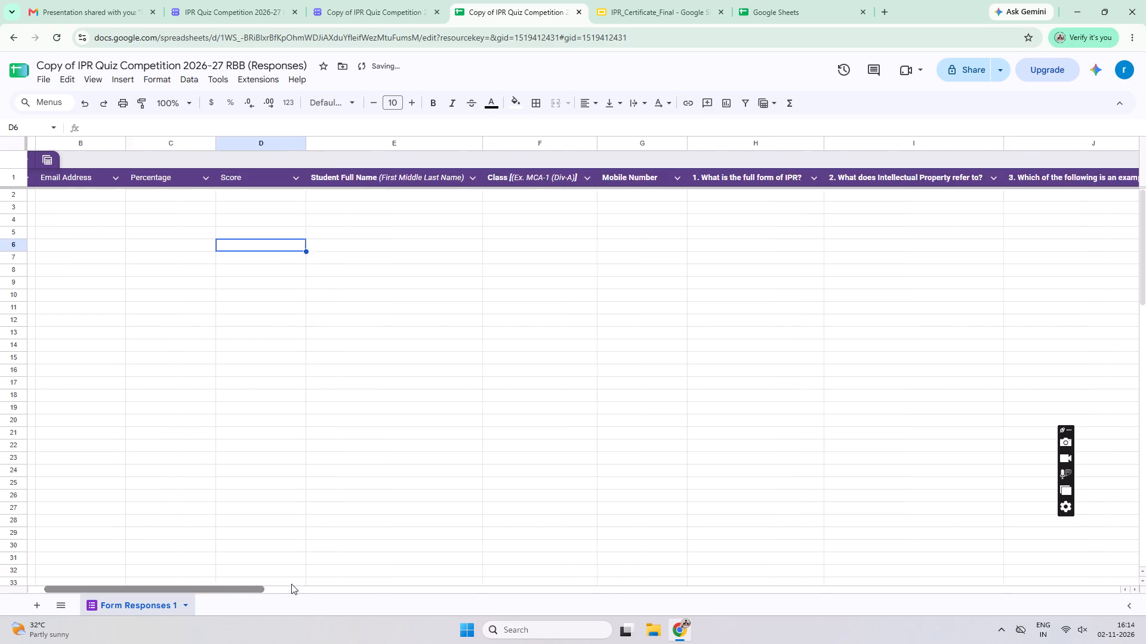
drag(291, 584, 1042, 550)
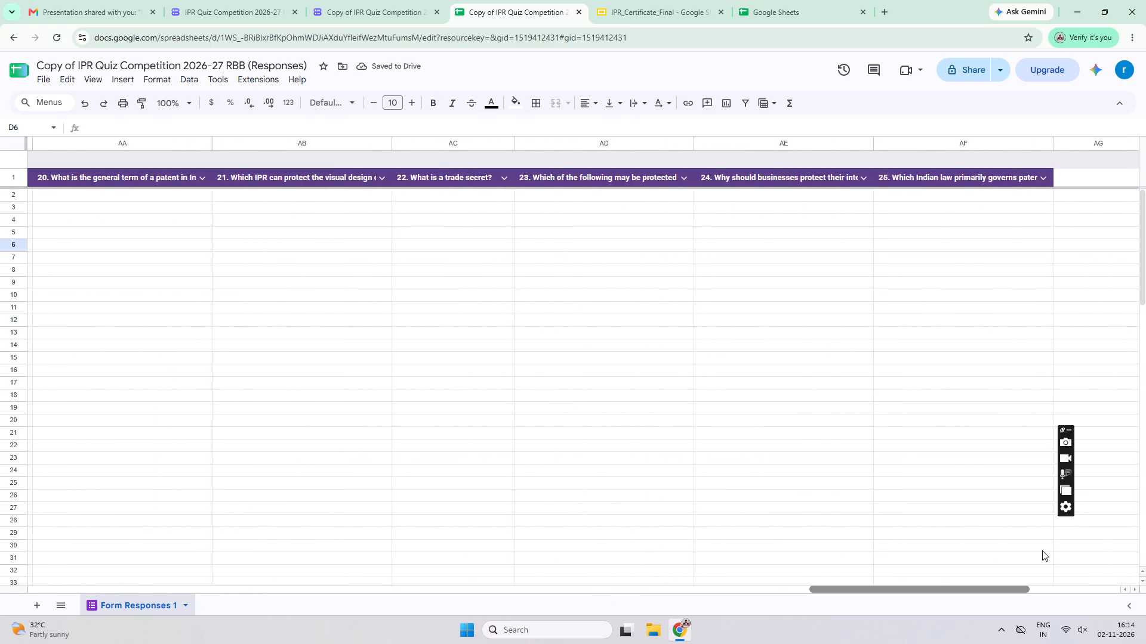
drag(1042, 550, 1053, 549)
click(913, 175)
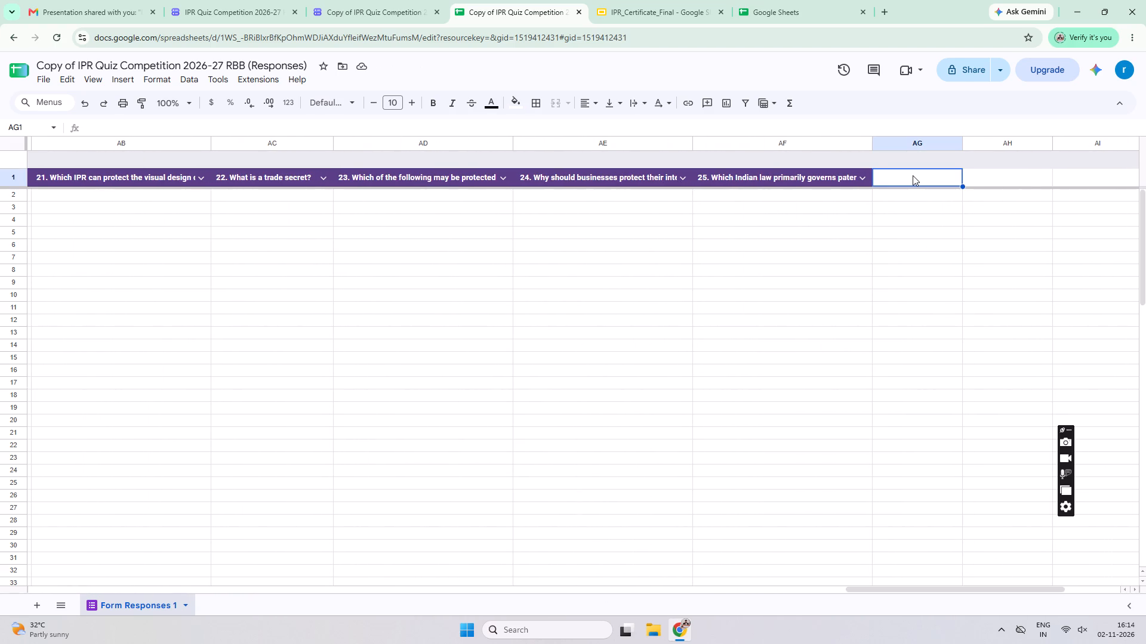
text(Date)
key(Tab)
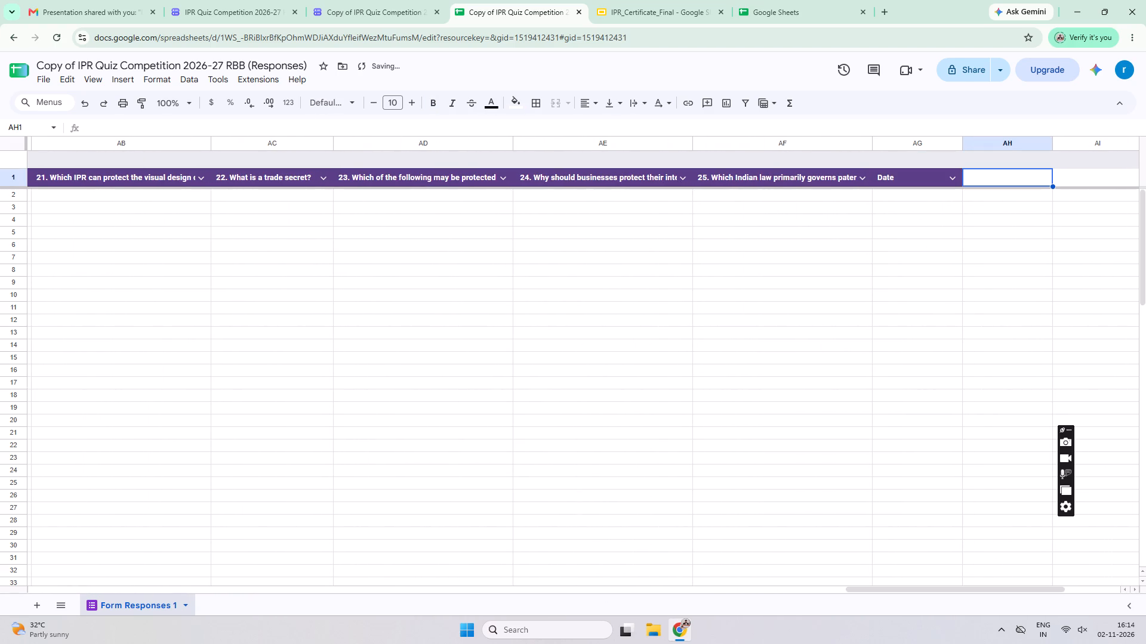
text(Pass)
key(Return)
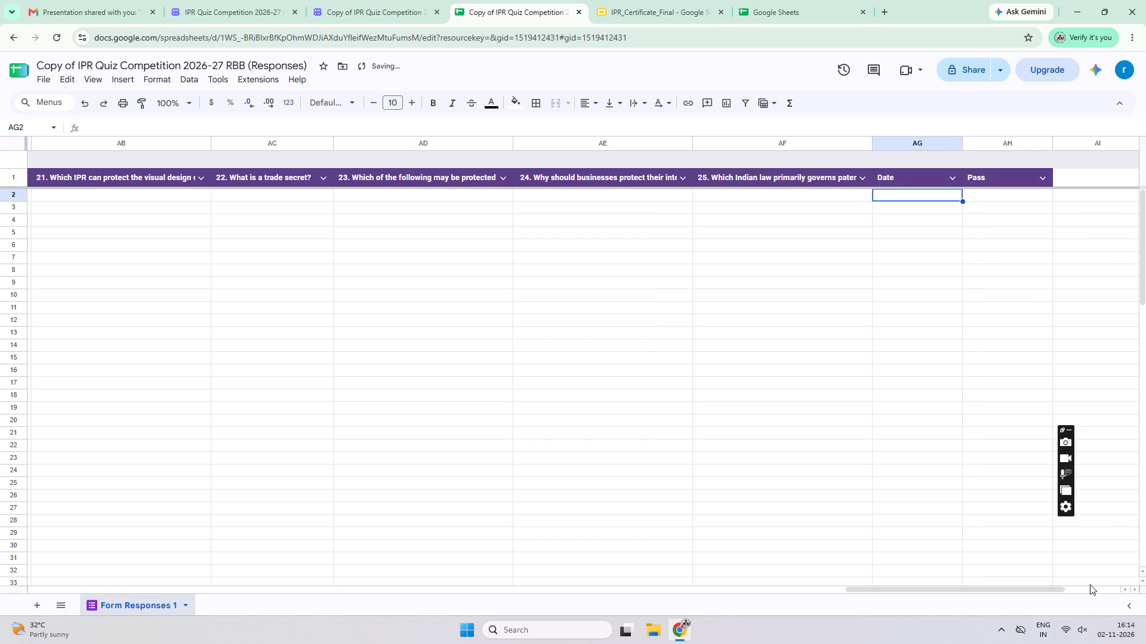
Set the two headers after the question 25 column to "Pass" in AG1 and "Date" in AH1.
click(1010, 590)
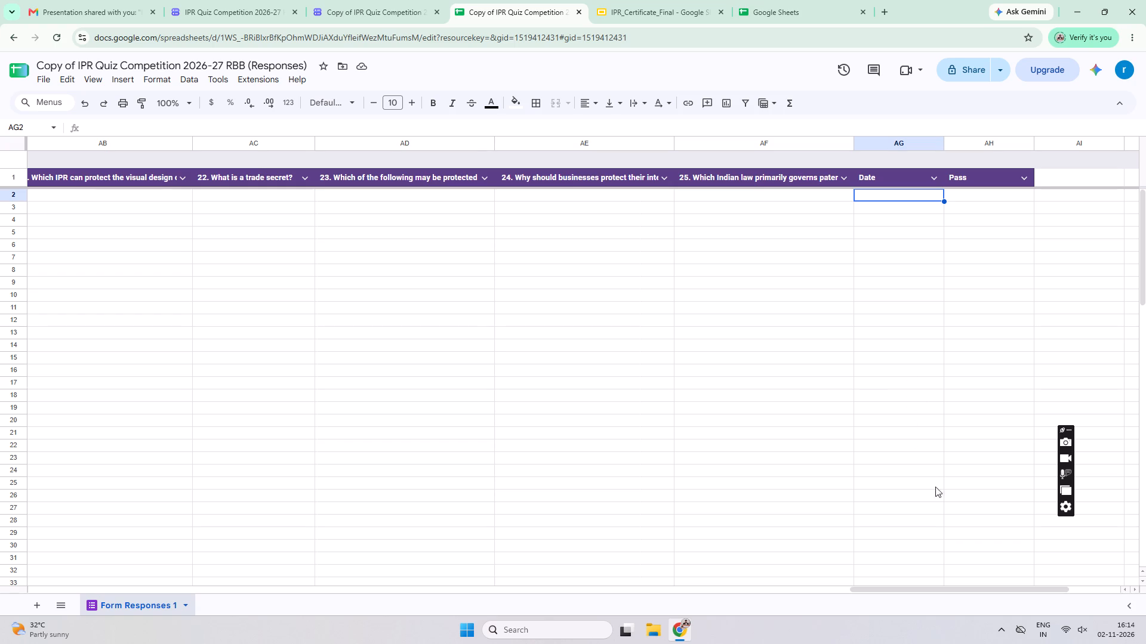
click(874, 178)
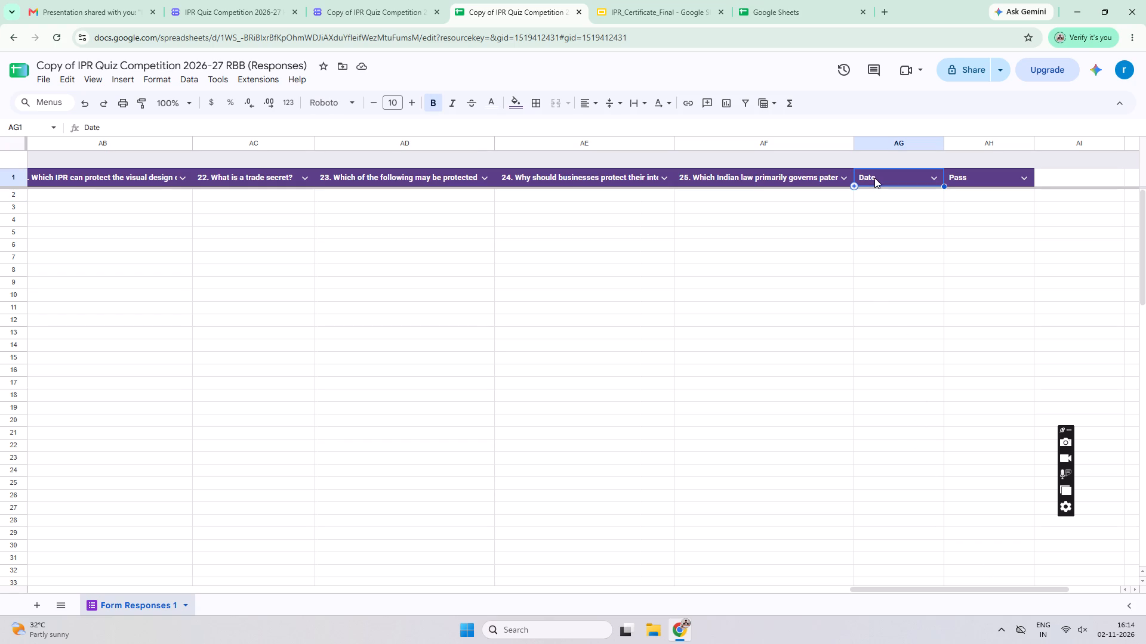
text(Pass)
key(Tab)
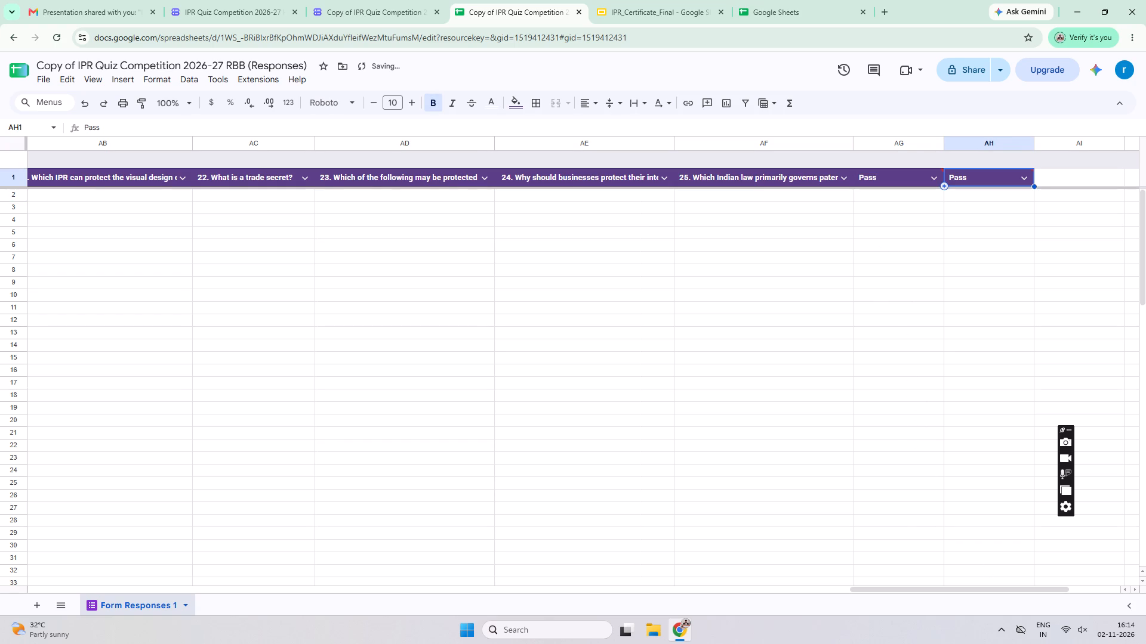
text(Date)
key(Tab)
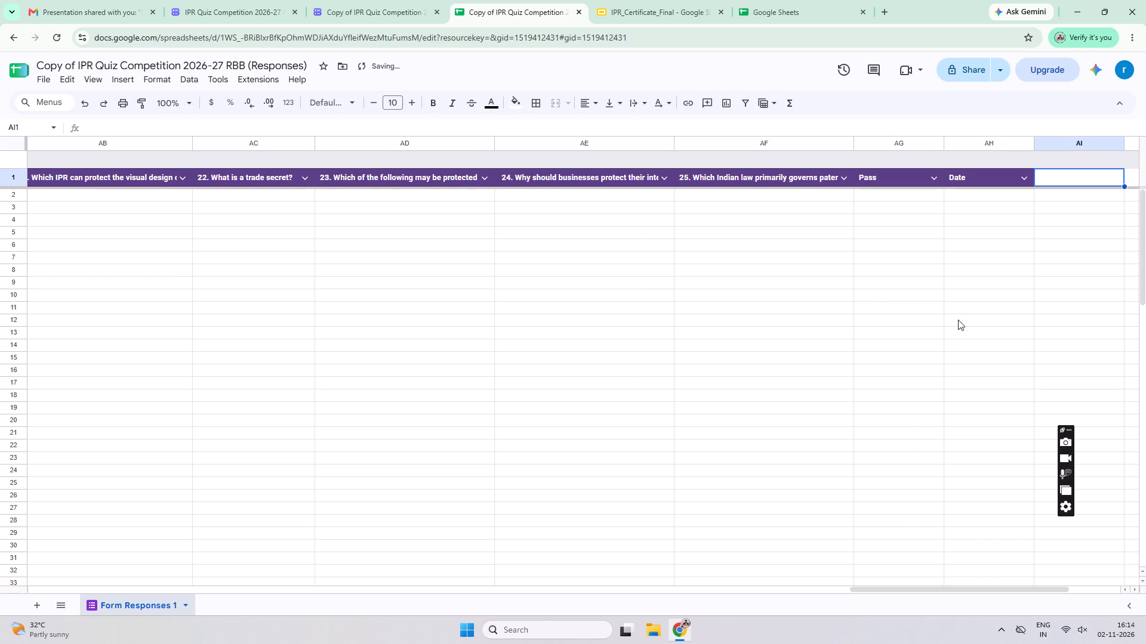
Search the Google Workspace Marketplace for the Autocrat add-on for Sheets.
drag(1028, 587, 278, 583)
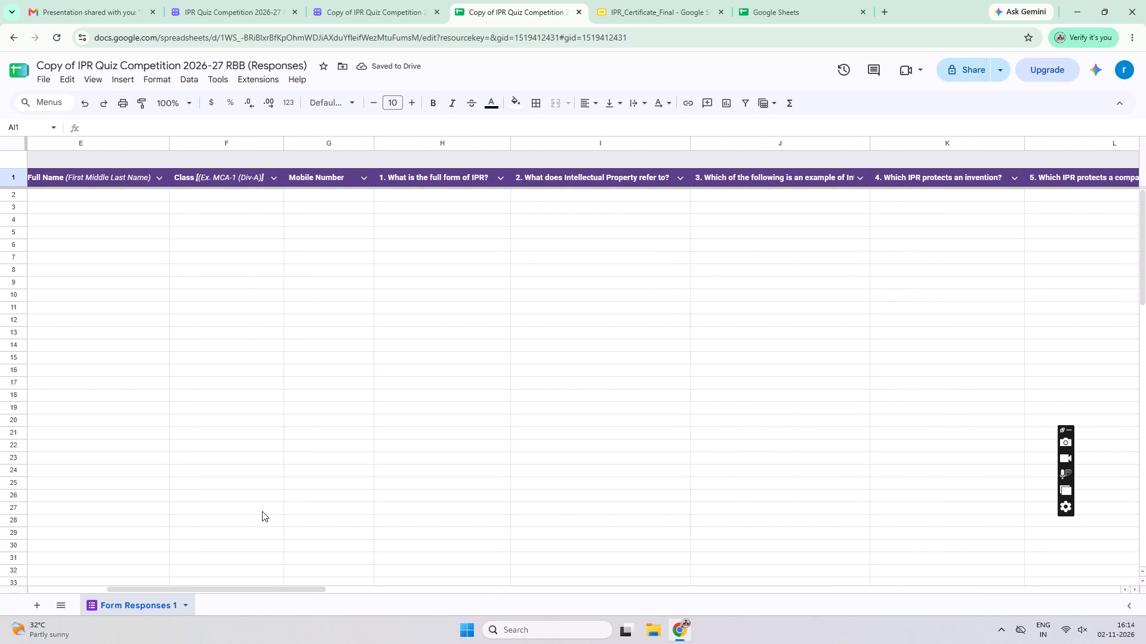
drag(310, 589, 225, 589)
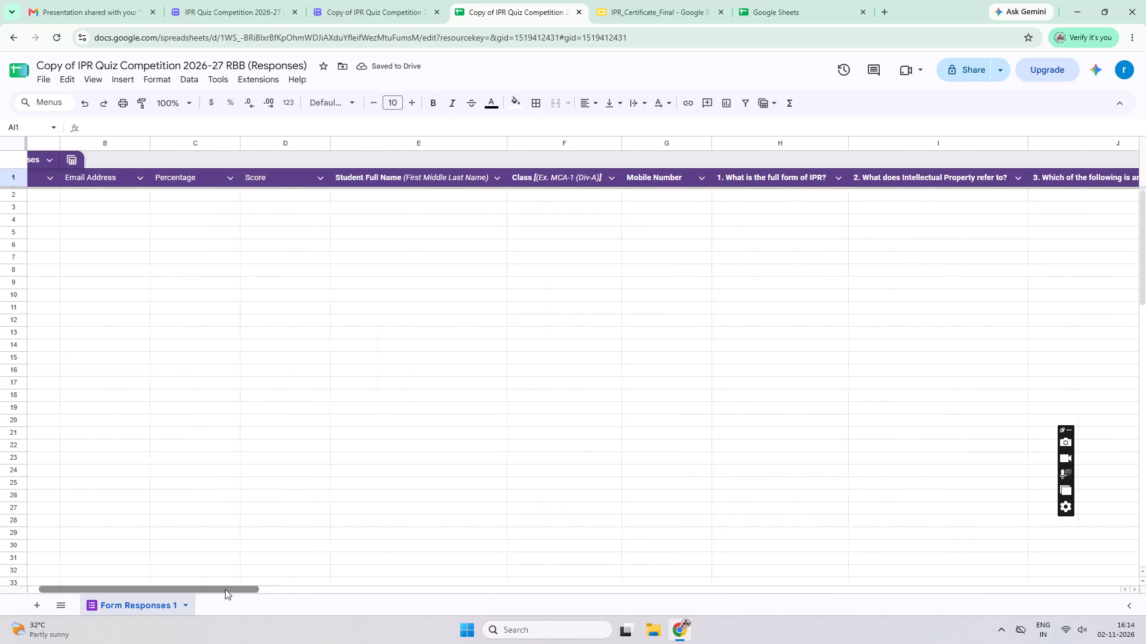
drag(225, 589, 112, 574)
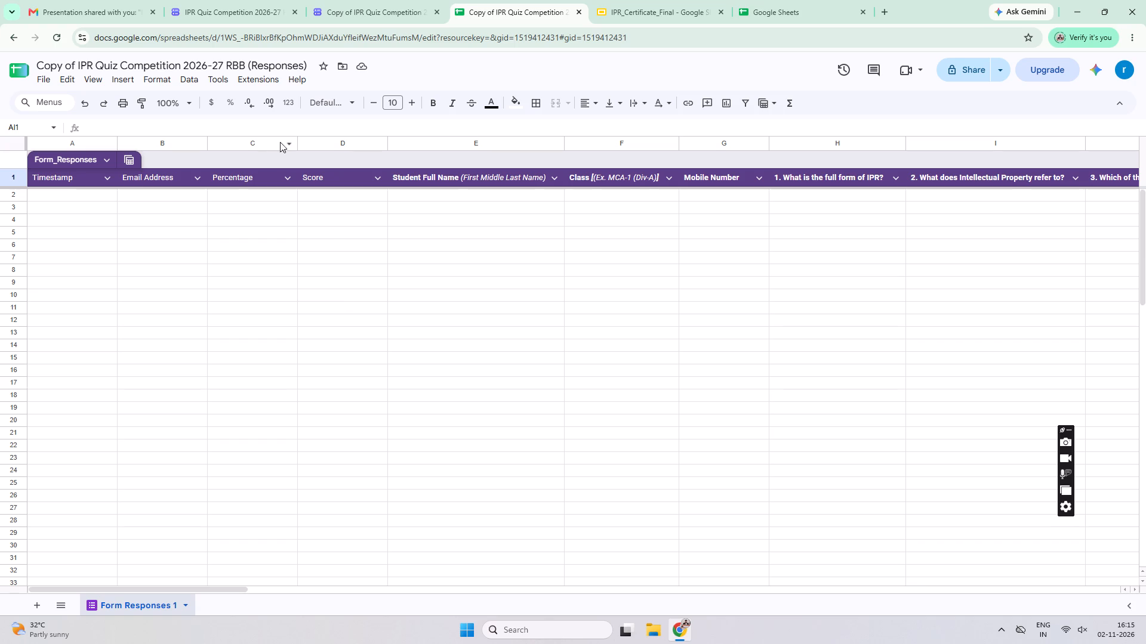
click(256, 75)
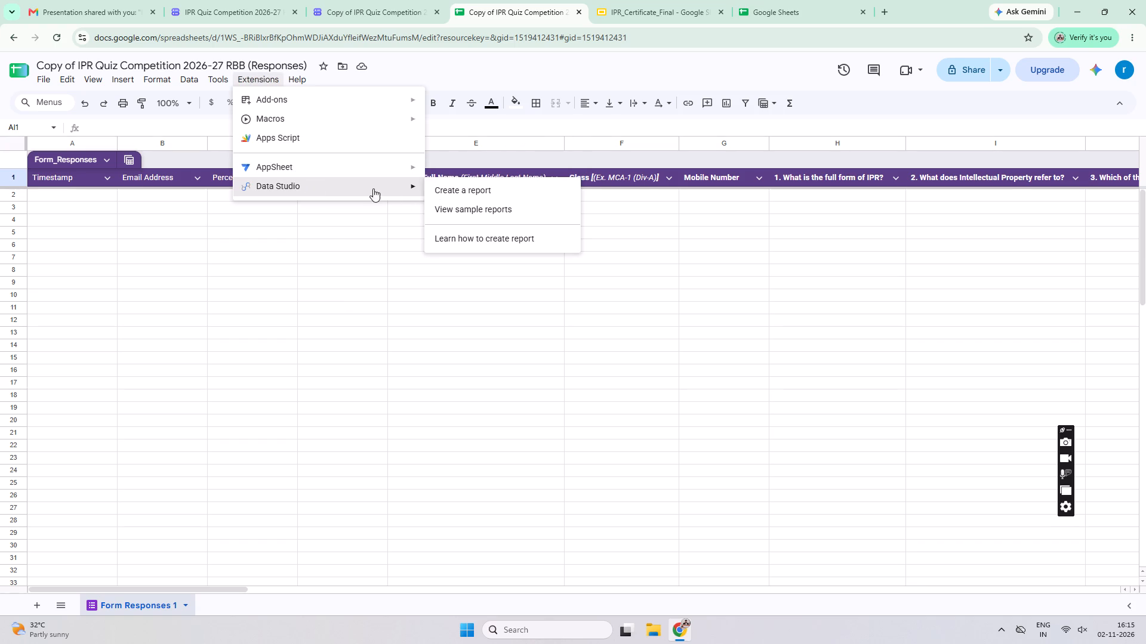
click(335, 106)
click(453, 103)
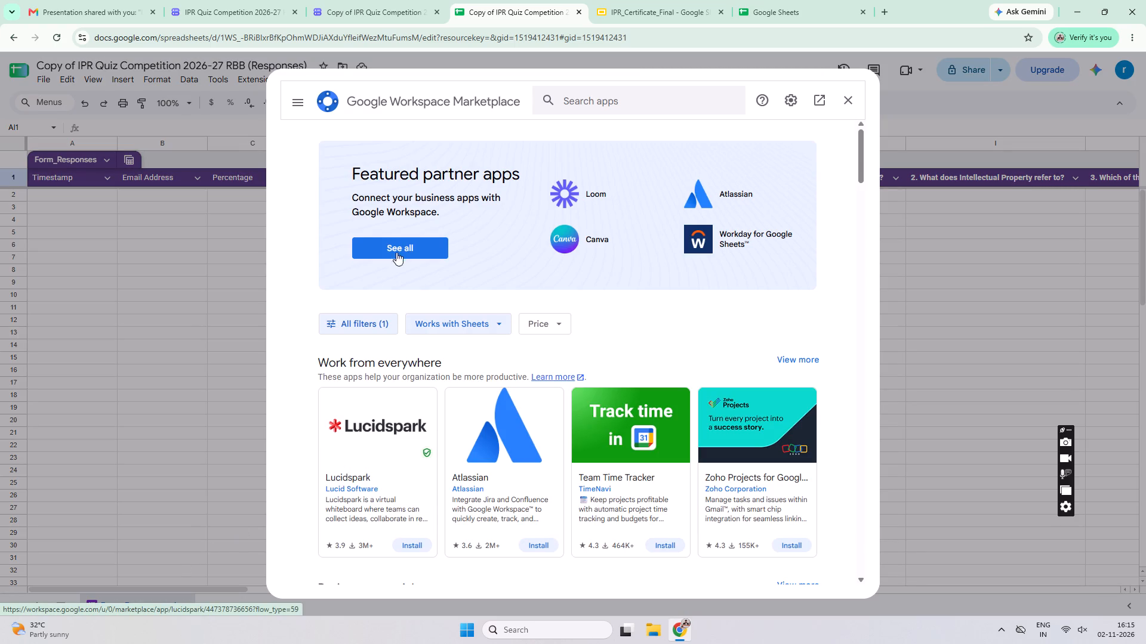
click(586, 100)
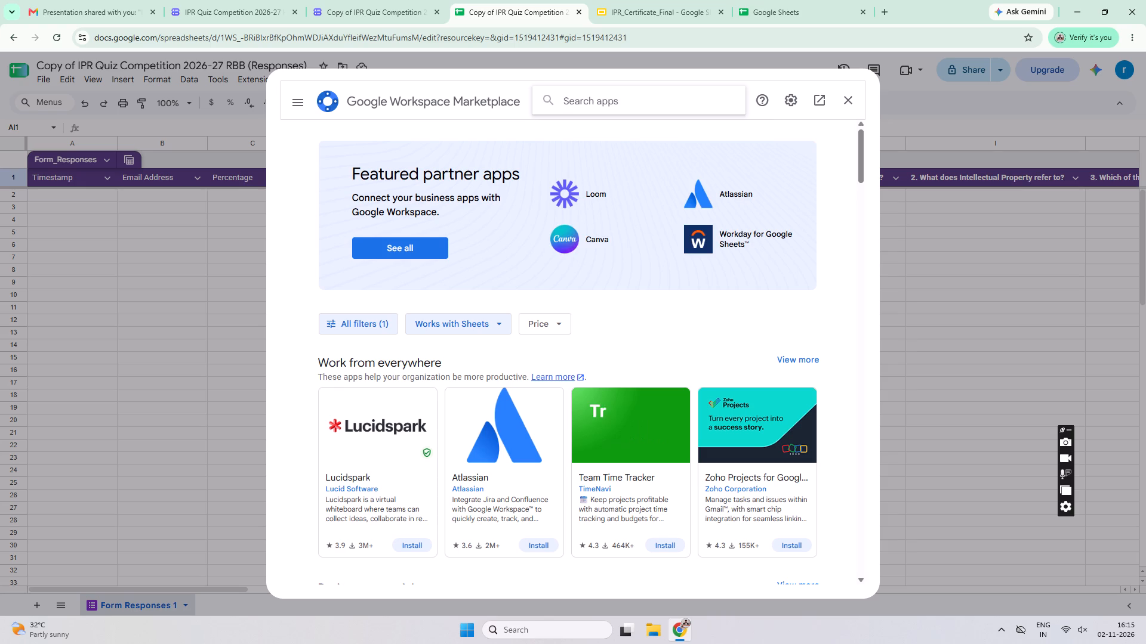
text(auto)
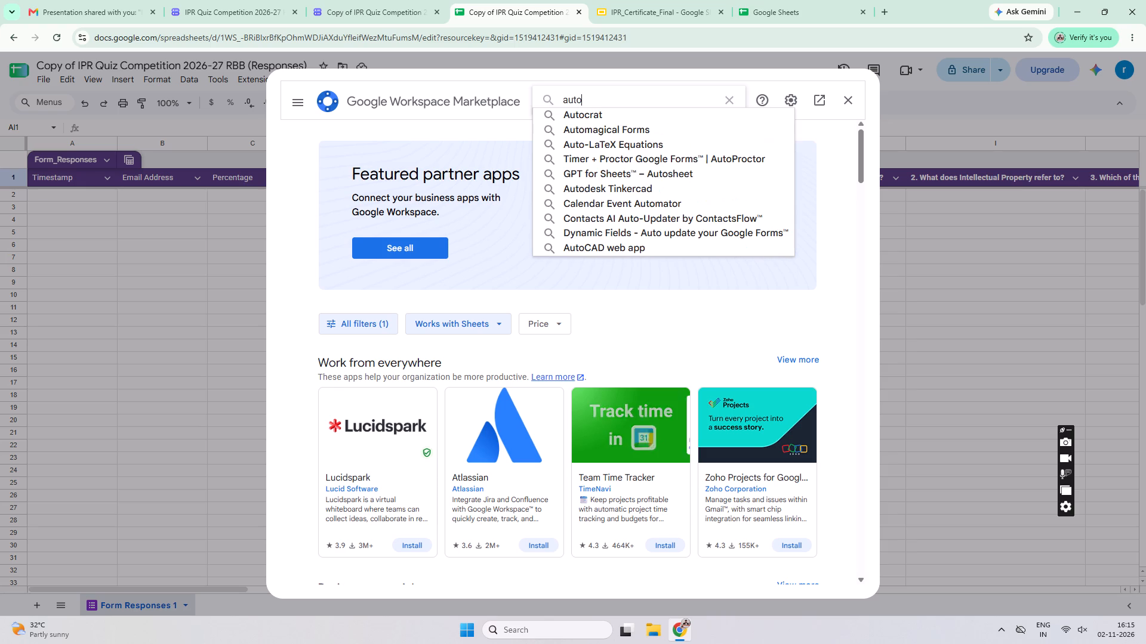
click(566, 112)
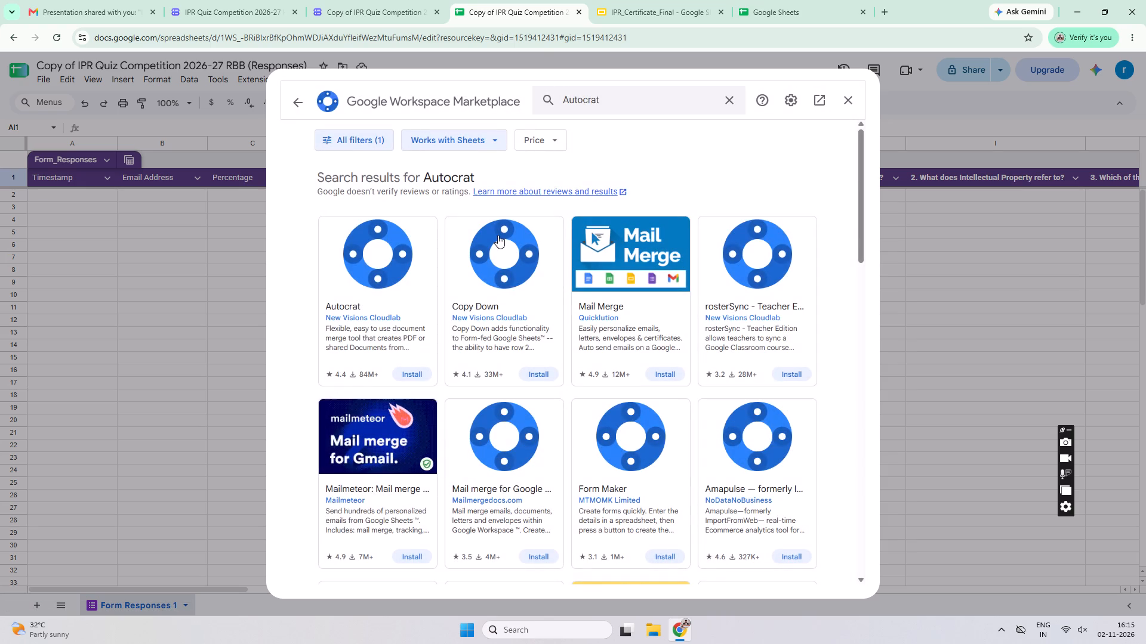
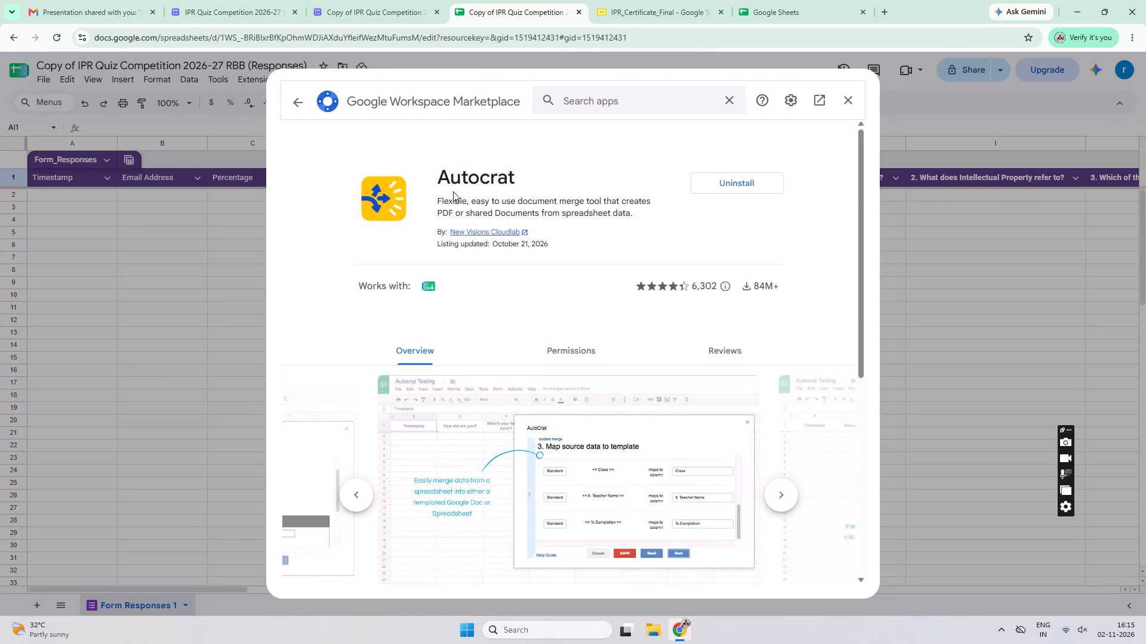
Close the Marketplace, reload the responses spreadsheet and launch the Autocrat add-on.
click(297, 104)
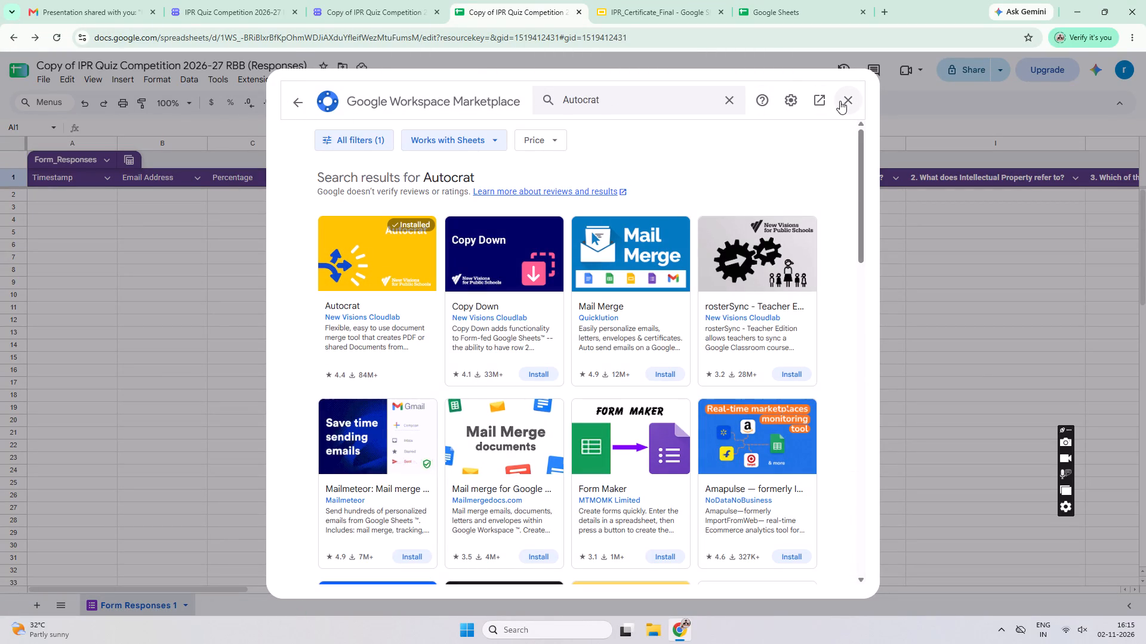
click(840, 101)
click(247, 81)
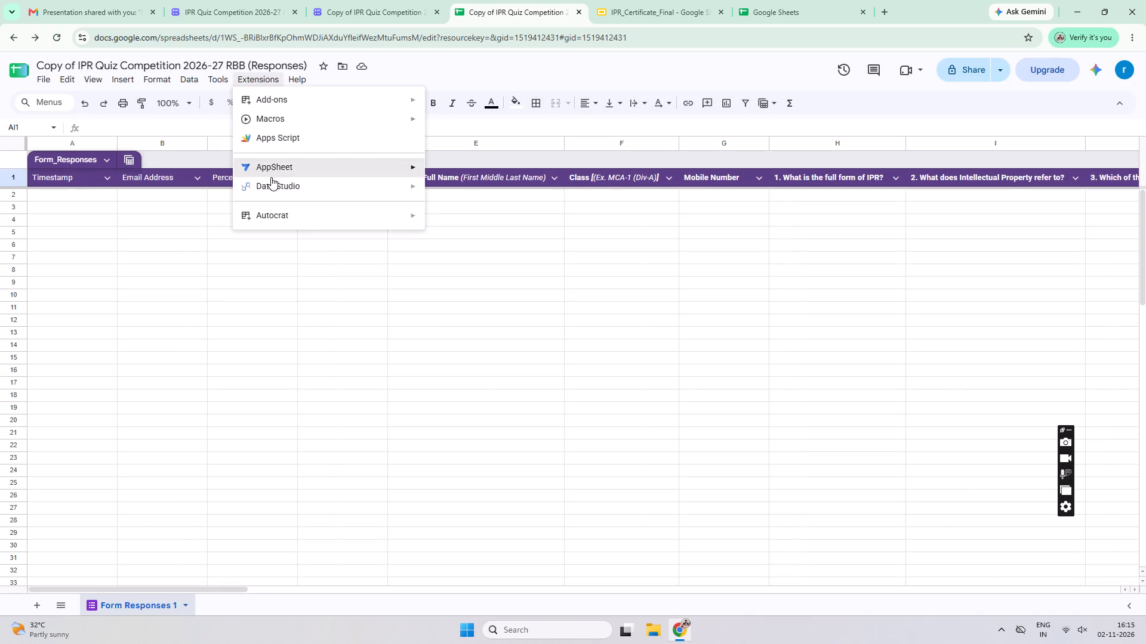
click(286, 209)
click(393, 213)
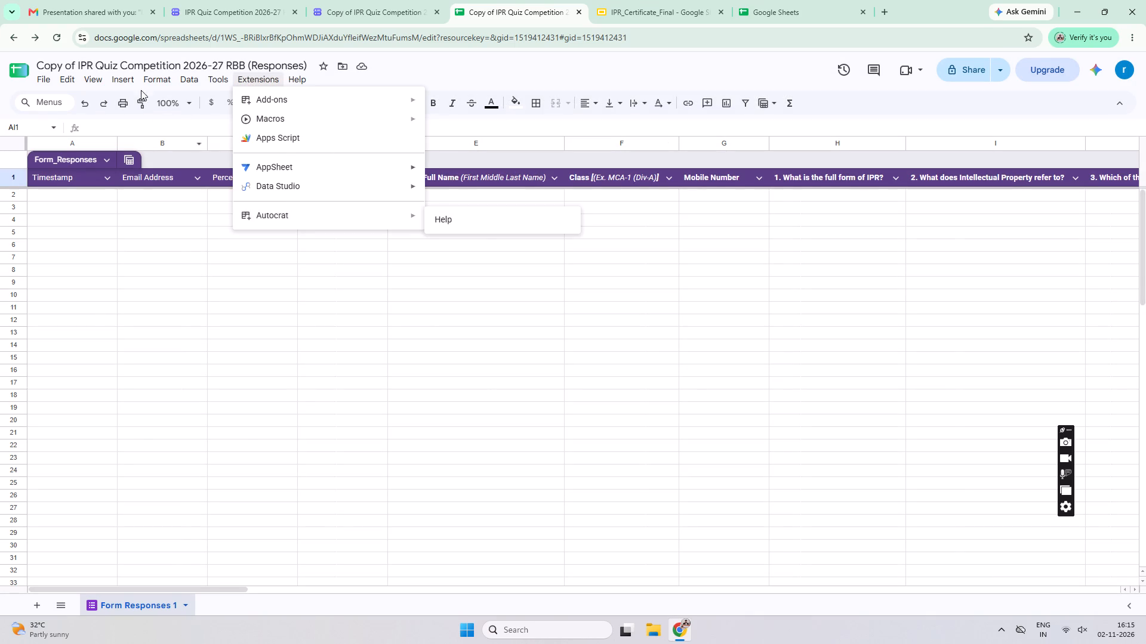
click(63, 40)
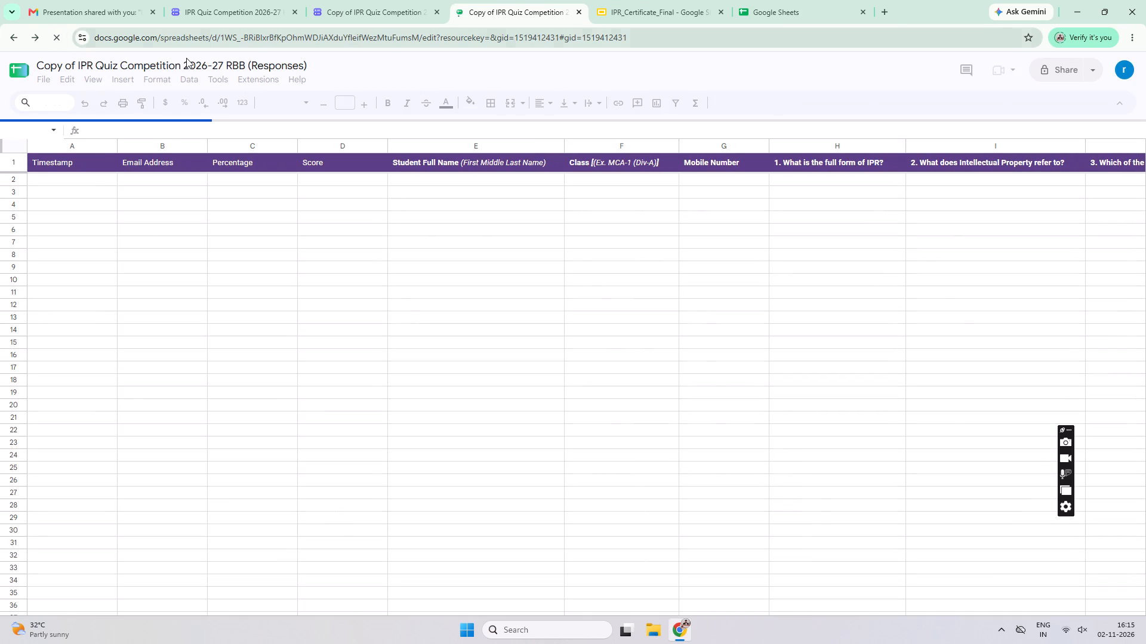
click(235, 74)
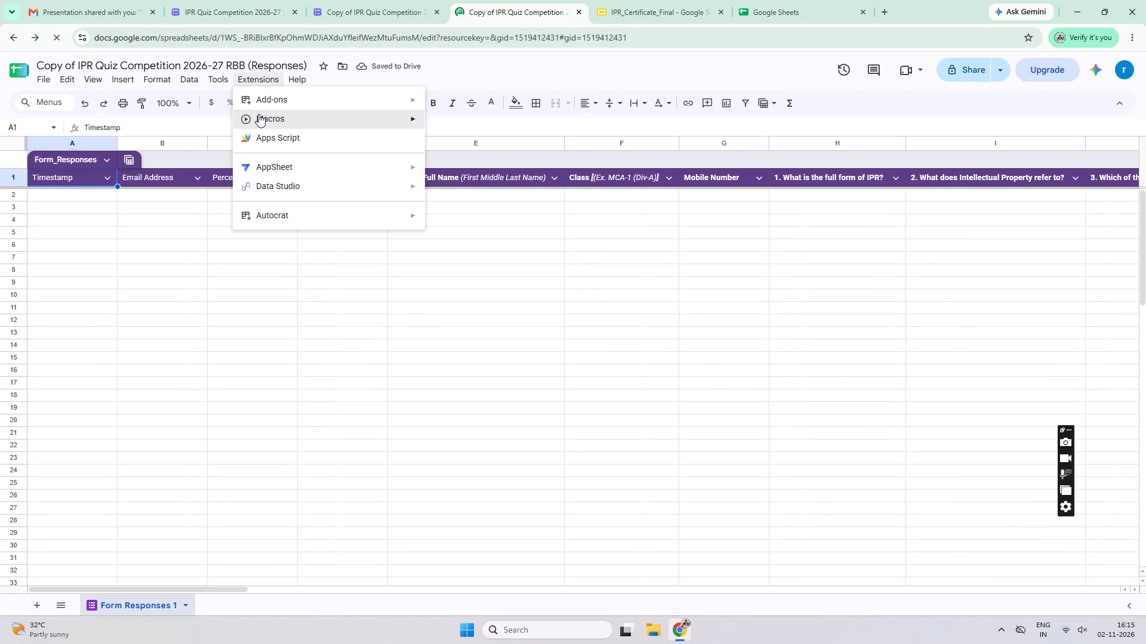
click(300, 206)
click(463, 224)
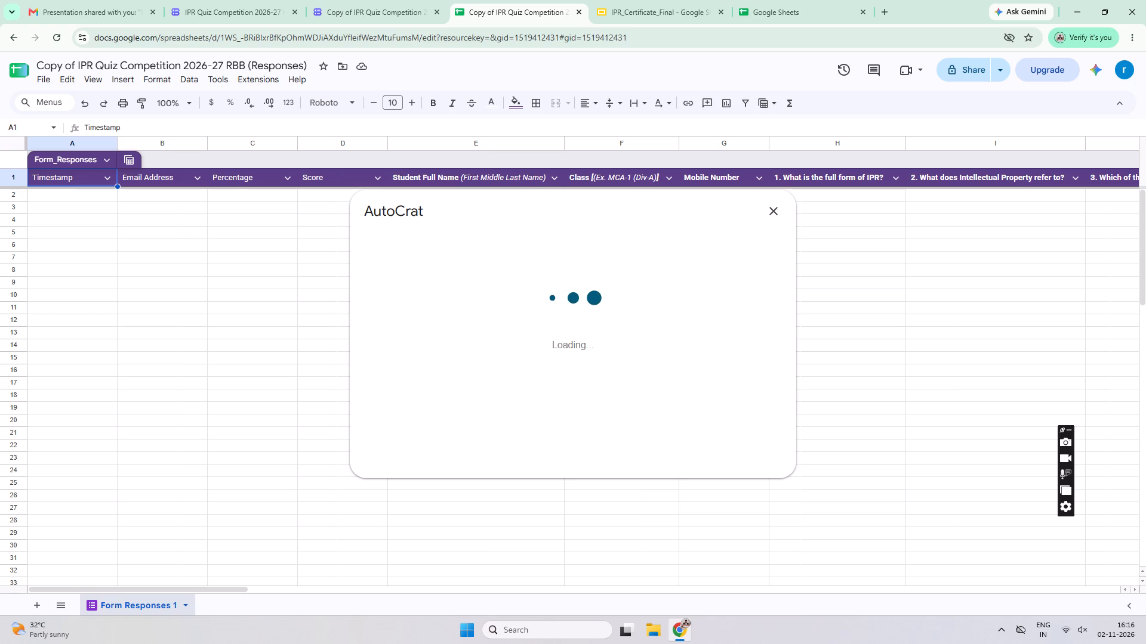
Create a new Autocrat merge job named "IPR_Certificate_2026-27".
click(743, 443)
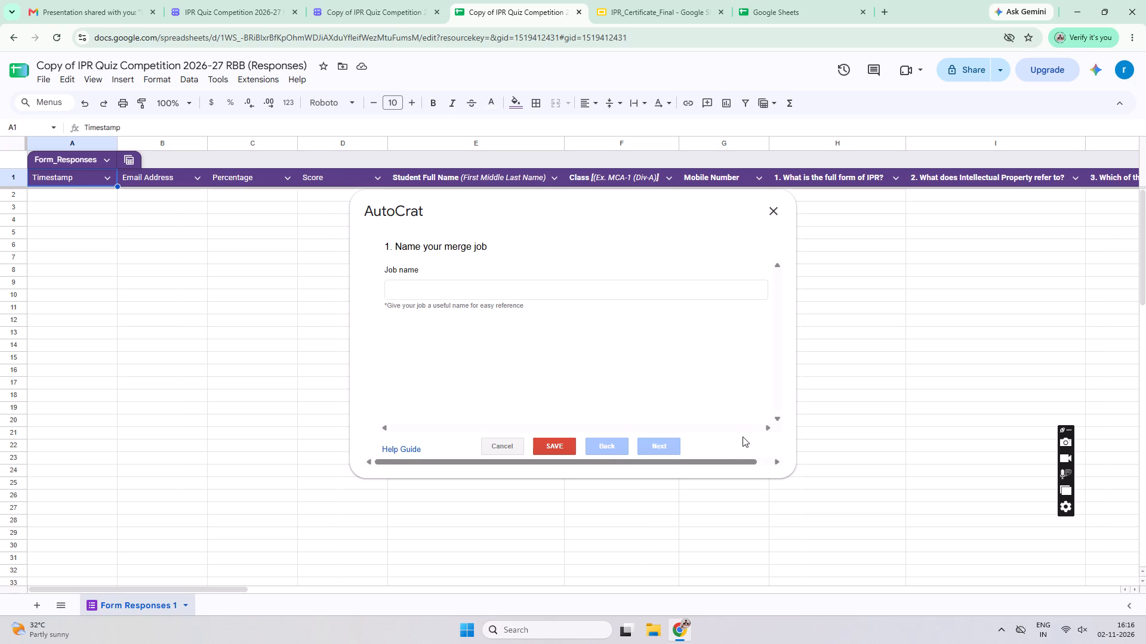
click(504, 293)
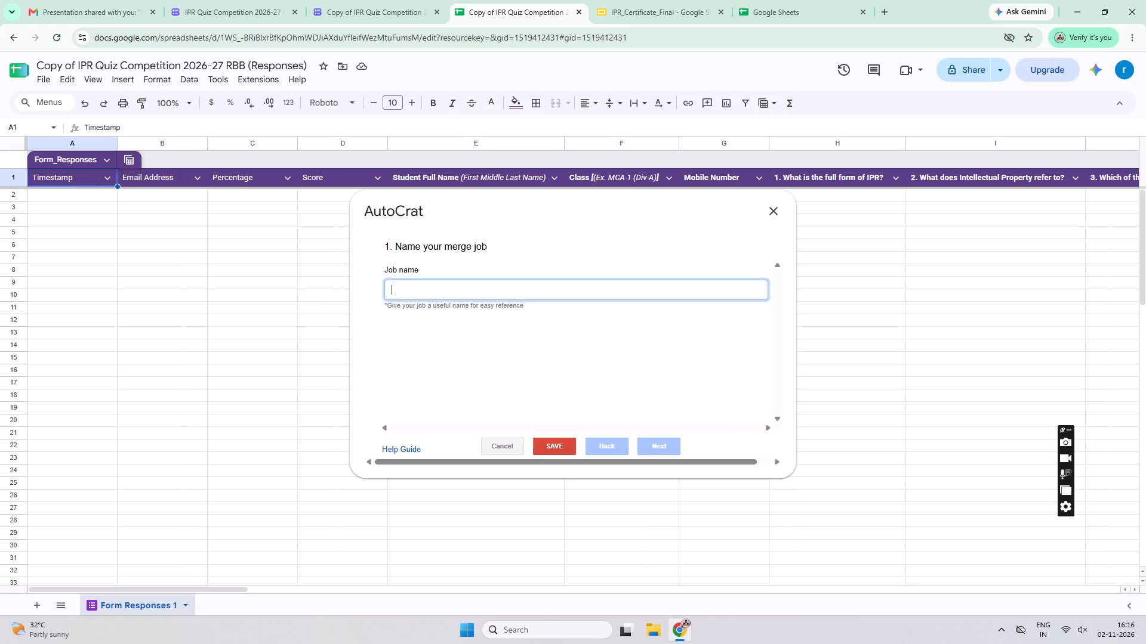
text(IPR)
text(_Cert)
text(ific)
text(atr)
key(BackSpace)
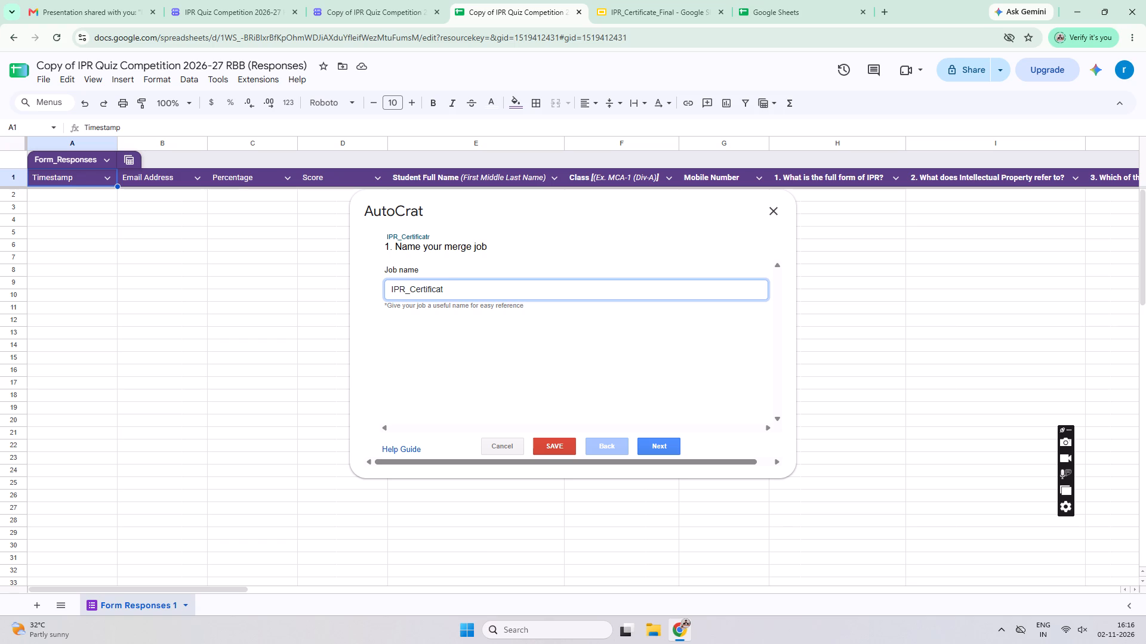
text(e_)
text(2026-27)
click(664, 450)
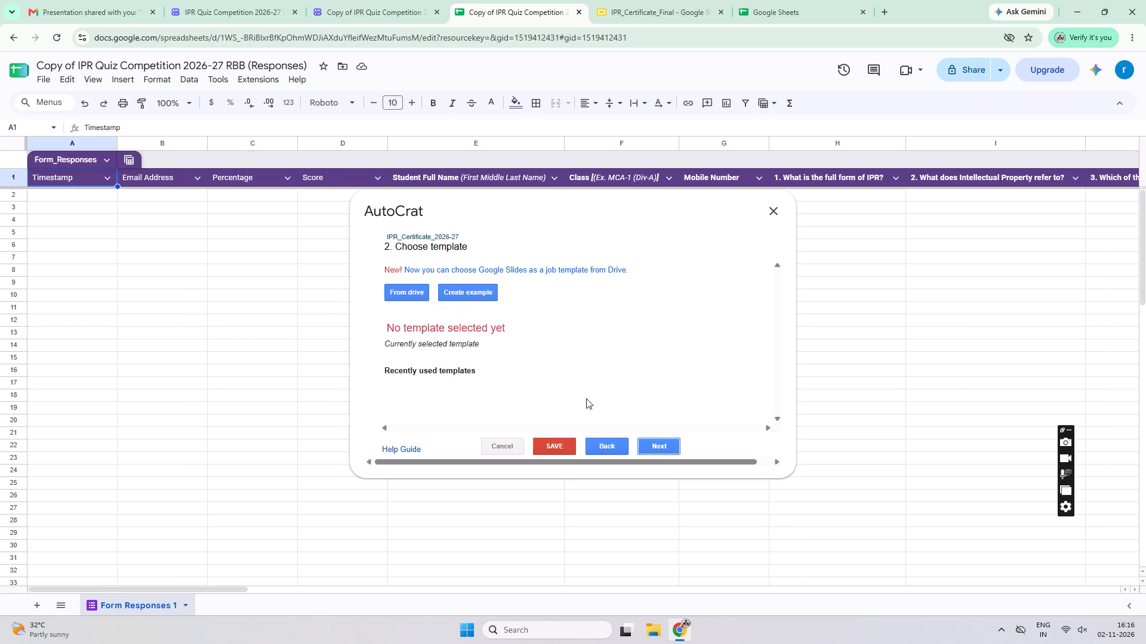
Choose the IPR_Certificate_Final slides file from Drive as the merge job's template.
click(420, 287)
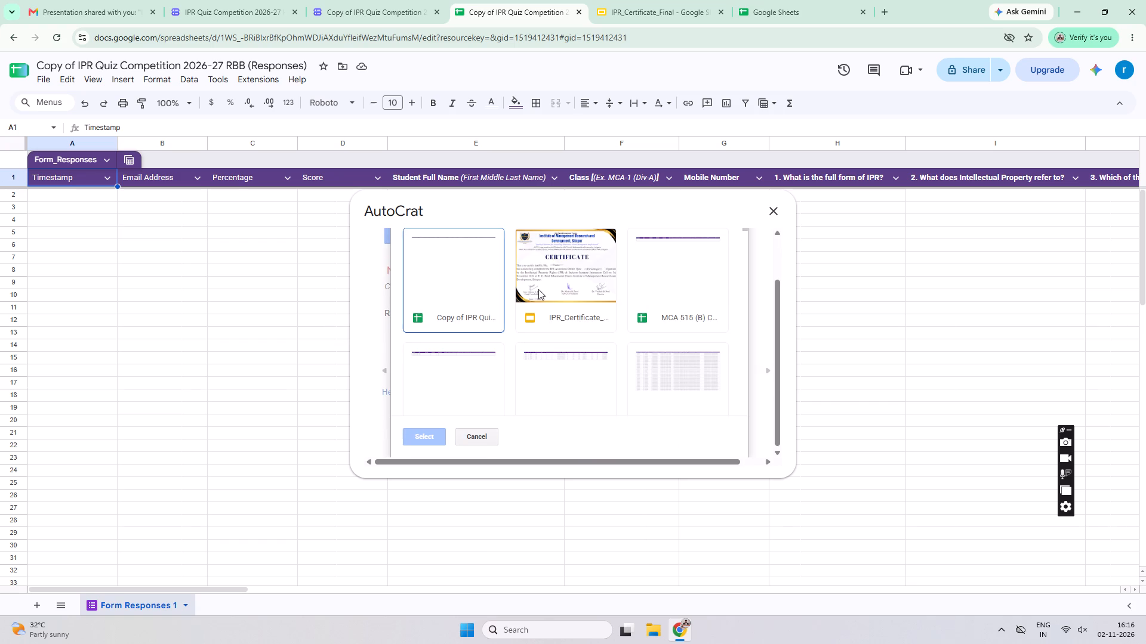
click(566, 311)
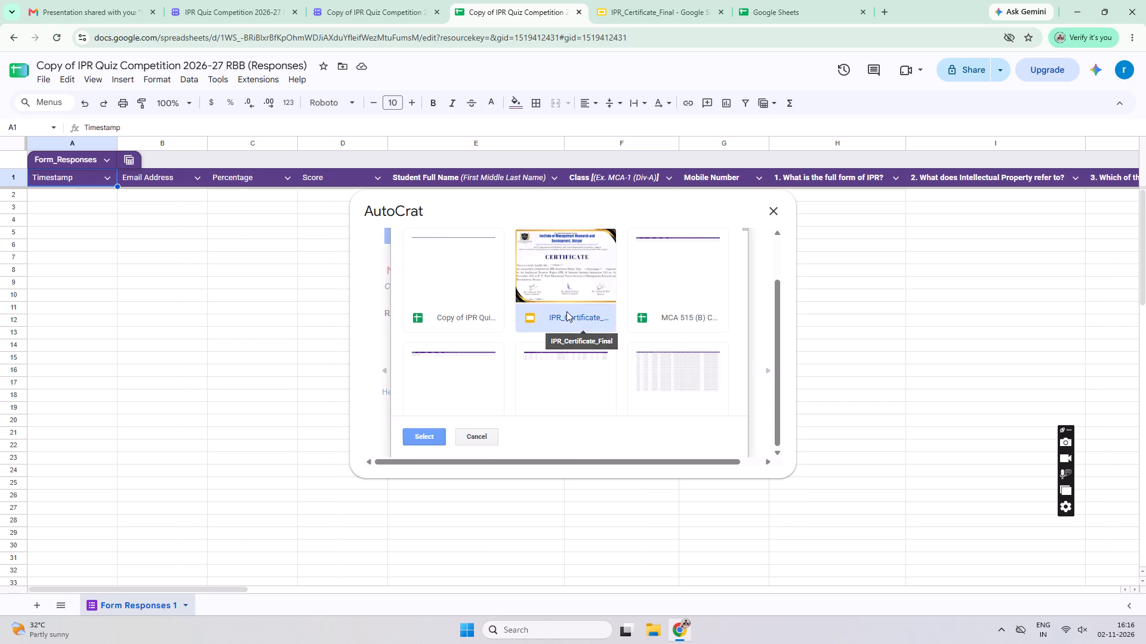
click(434, 434)
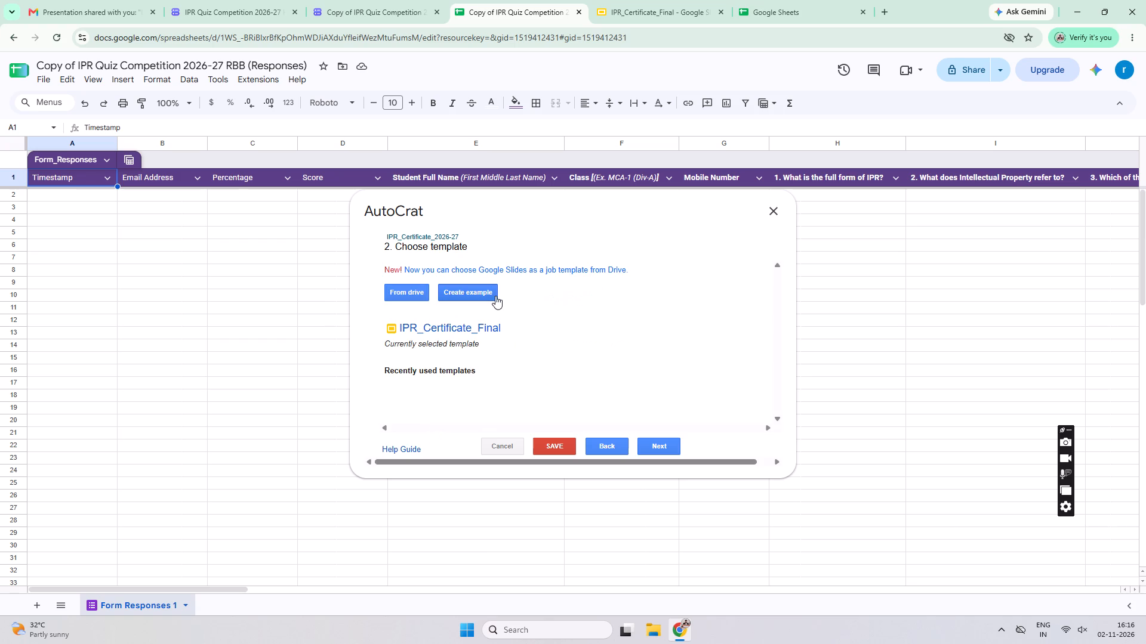
click(654, 440)
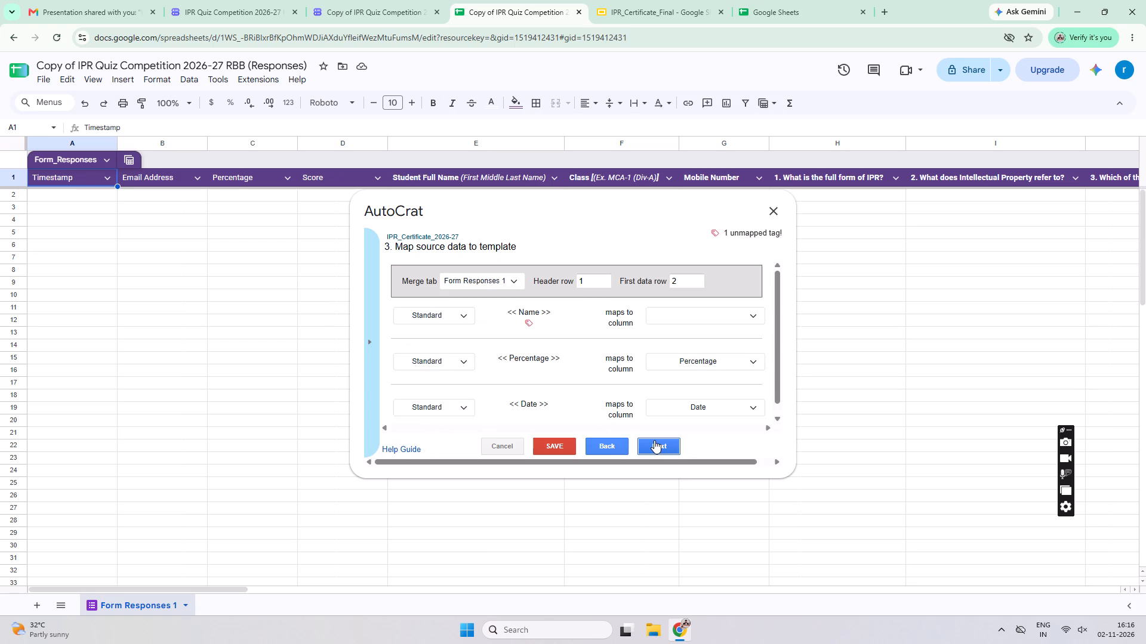
Map the template's Name tag to the "Student Full Name (First Middle Last Name)" column.
click(682, 317)
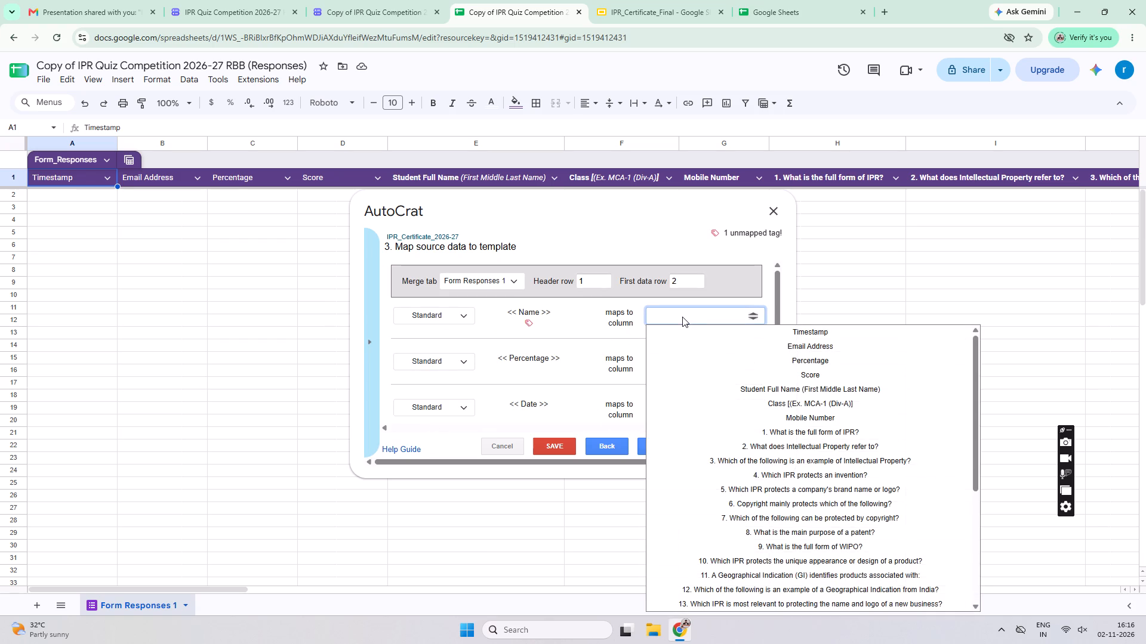
click(686, 317)
click(686, 317)
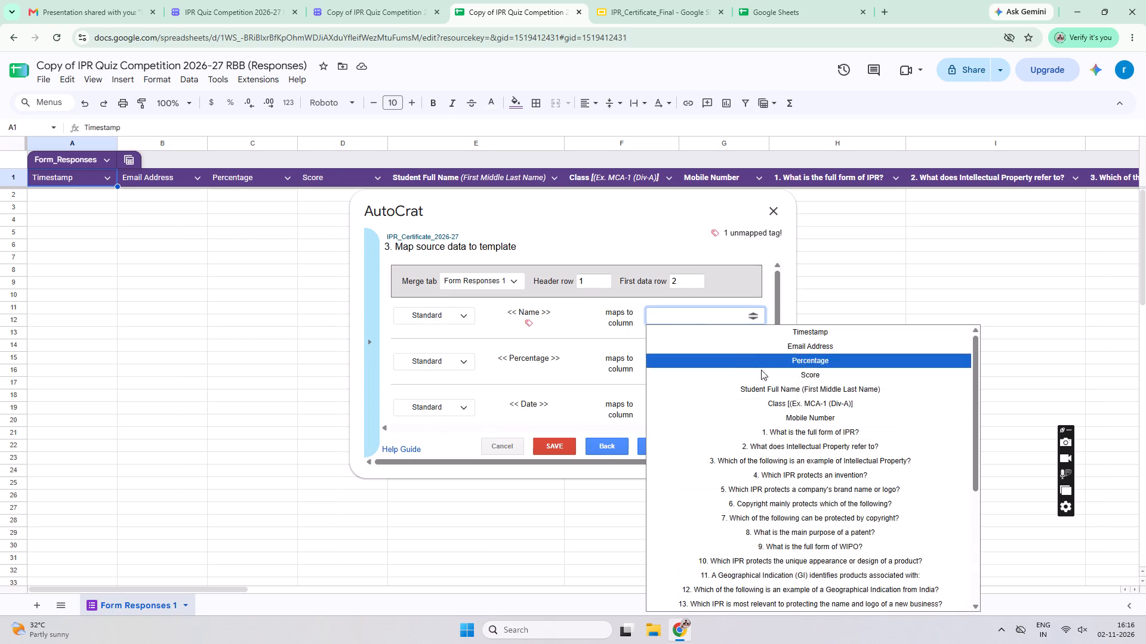
click(774, 387)
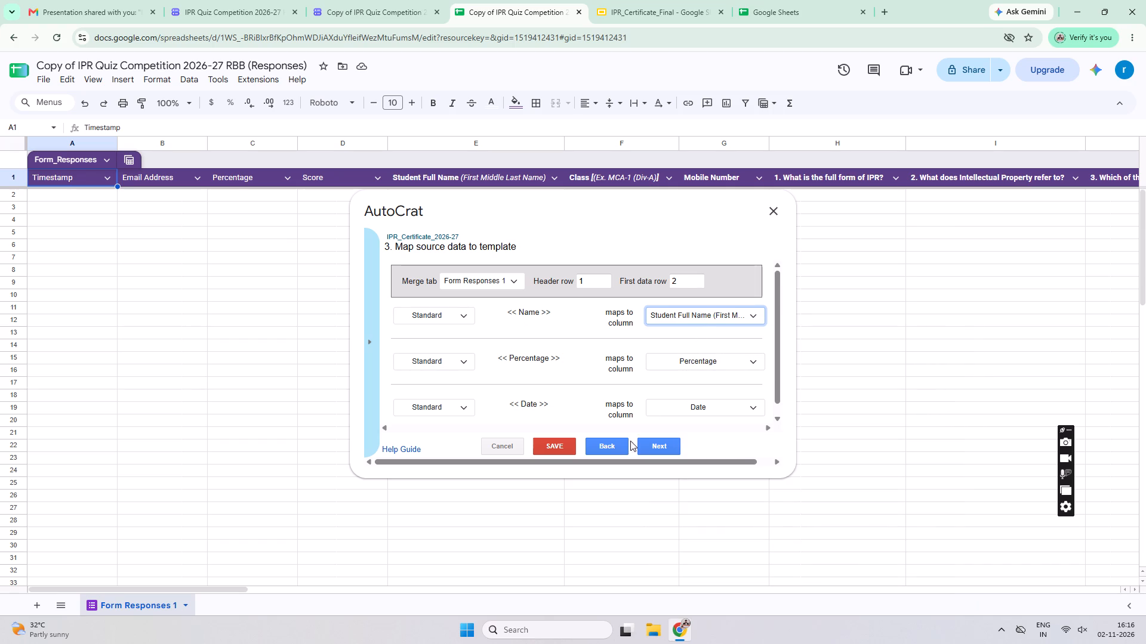
click(670, 442)
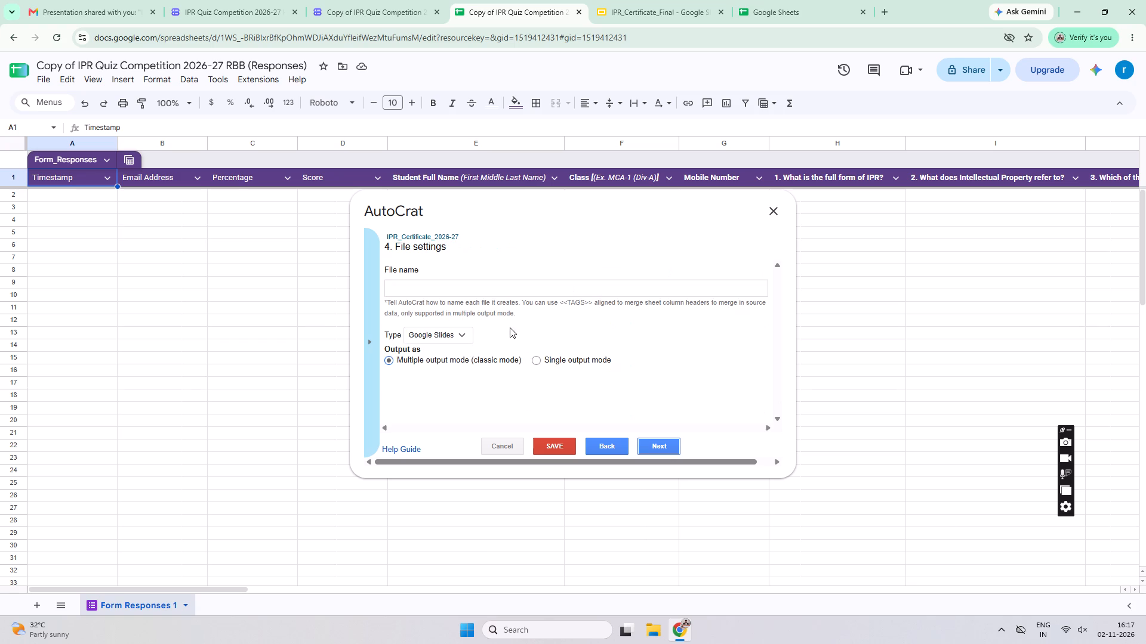
Set the output file name to "IPR_Certificate" and the file type to PDF.
click(487, 291)
text(IP)
text(R_Certificate)
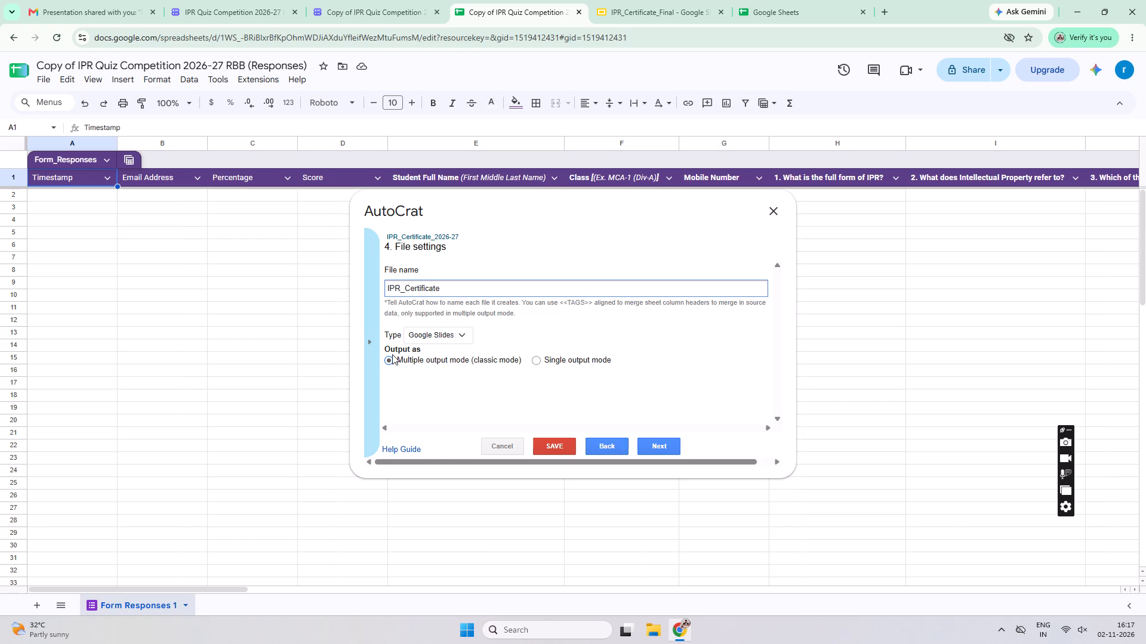
click(404, 338)
click(427, 359)
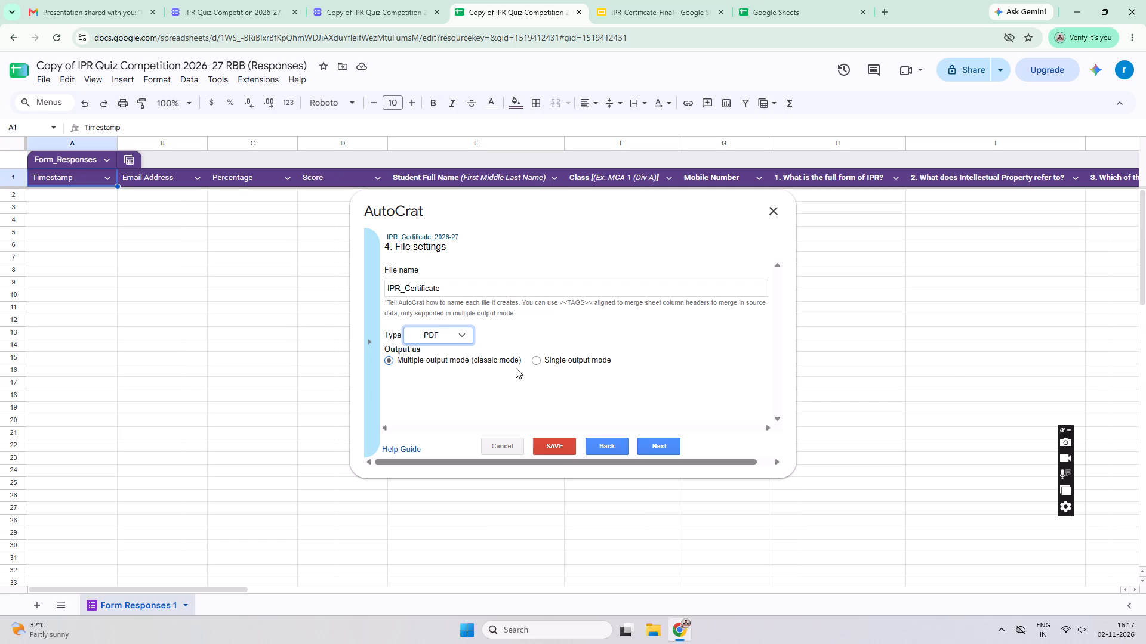
click(652, 444)
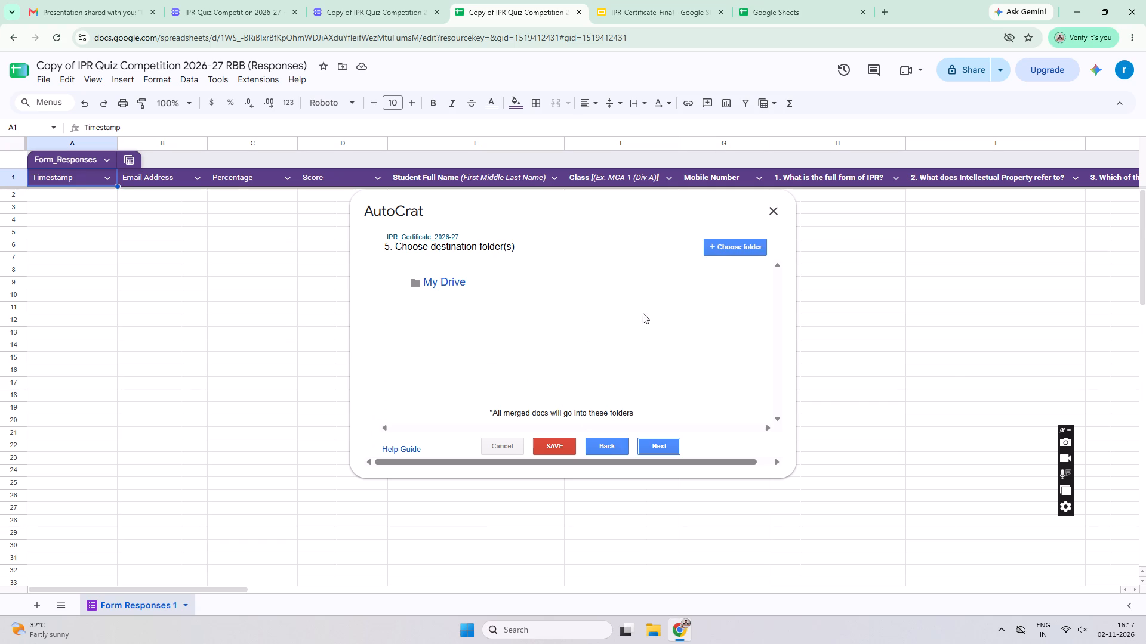
Choose the Photo folder as the destination for merged files and skip the dynamic folder reference.
click(720, 248)
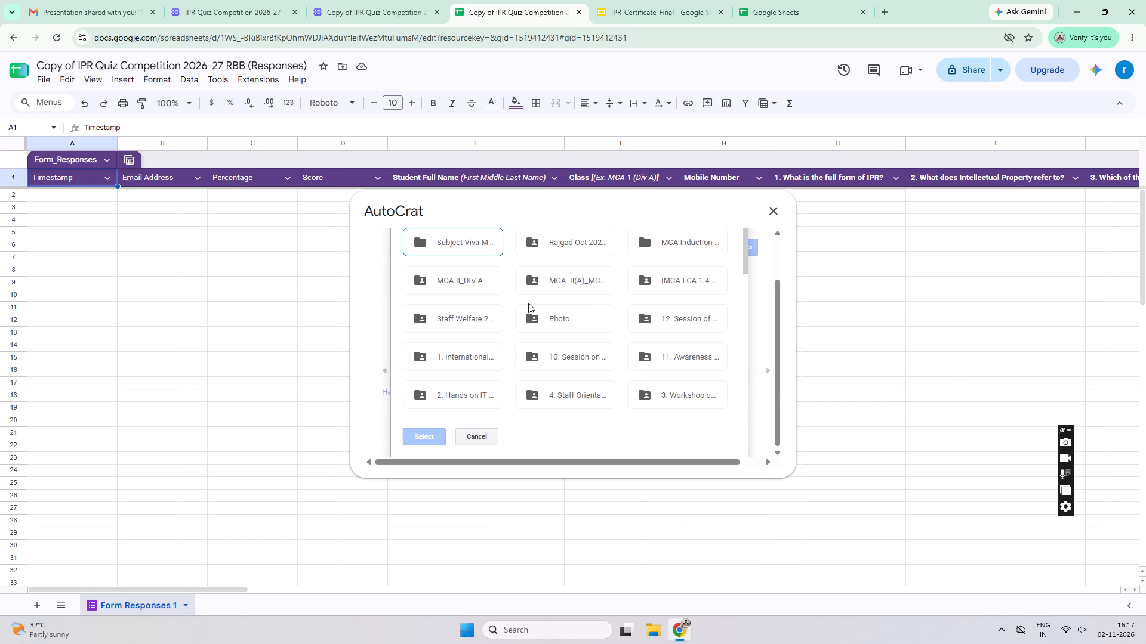
click(553, 311)
click(435, 433)
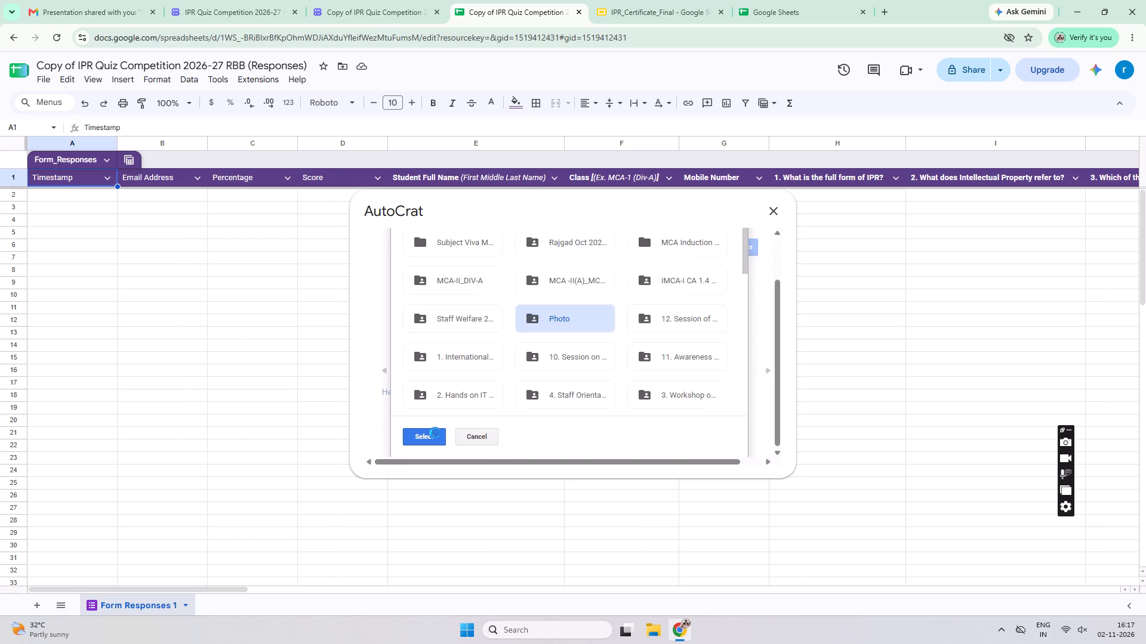
click(649, 440)
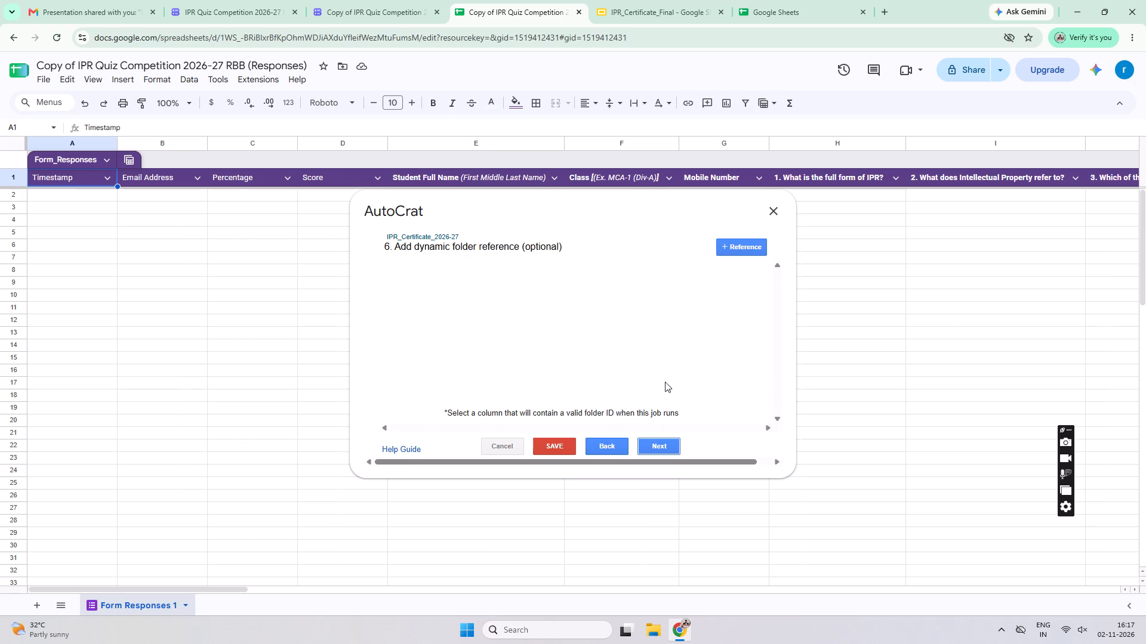
click(670, 442)
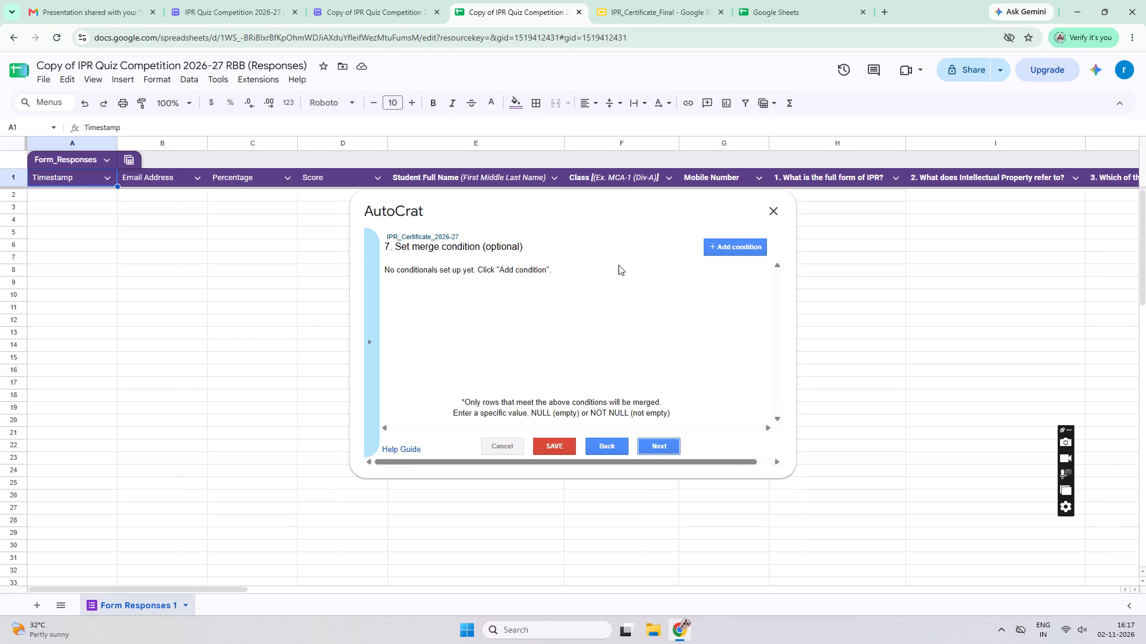
Add a merge condition so only rows whose Pass column equals "Yes" are merged.
click(727, 246)
click(512, 303)
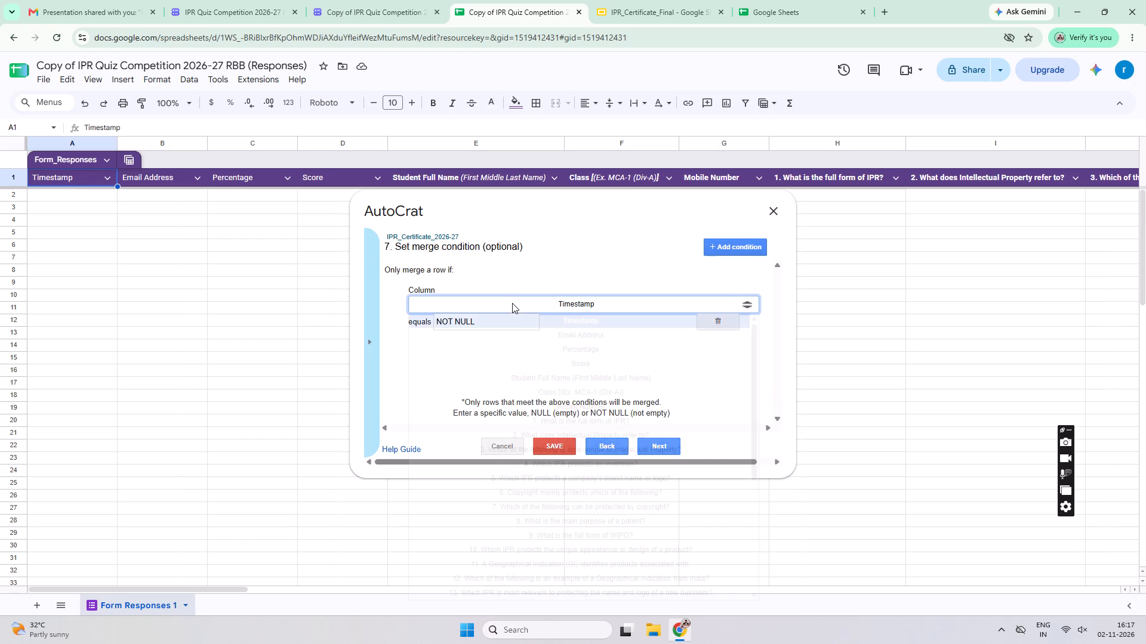
scroll(557, 388, down, 12)
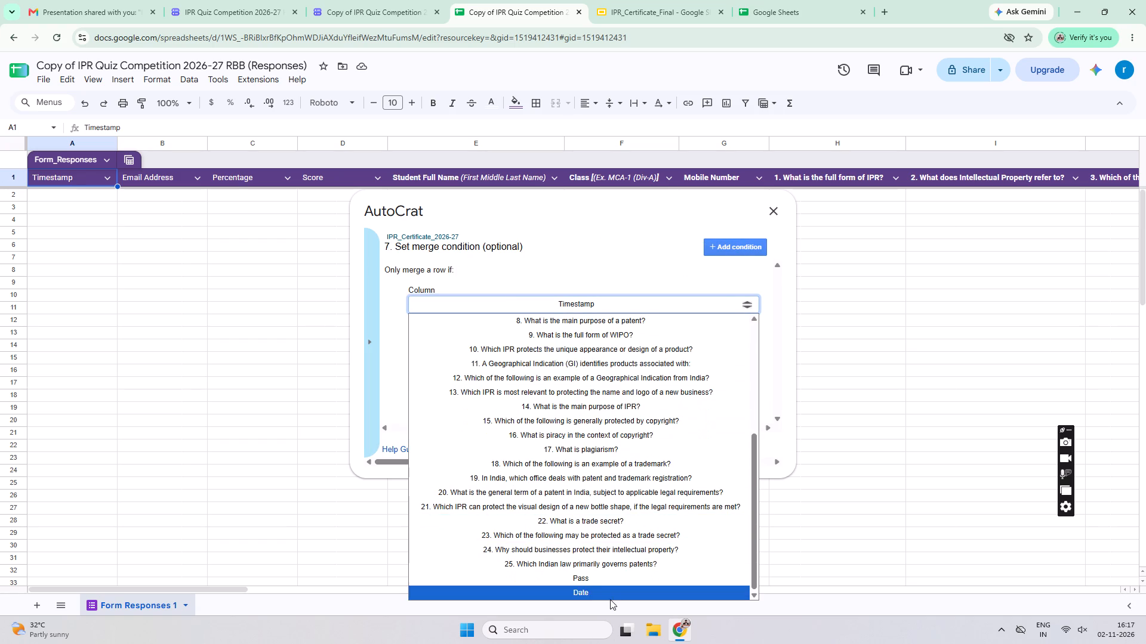
click(596, 580)
click(490, 317)
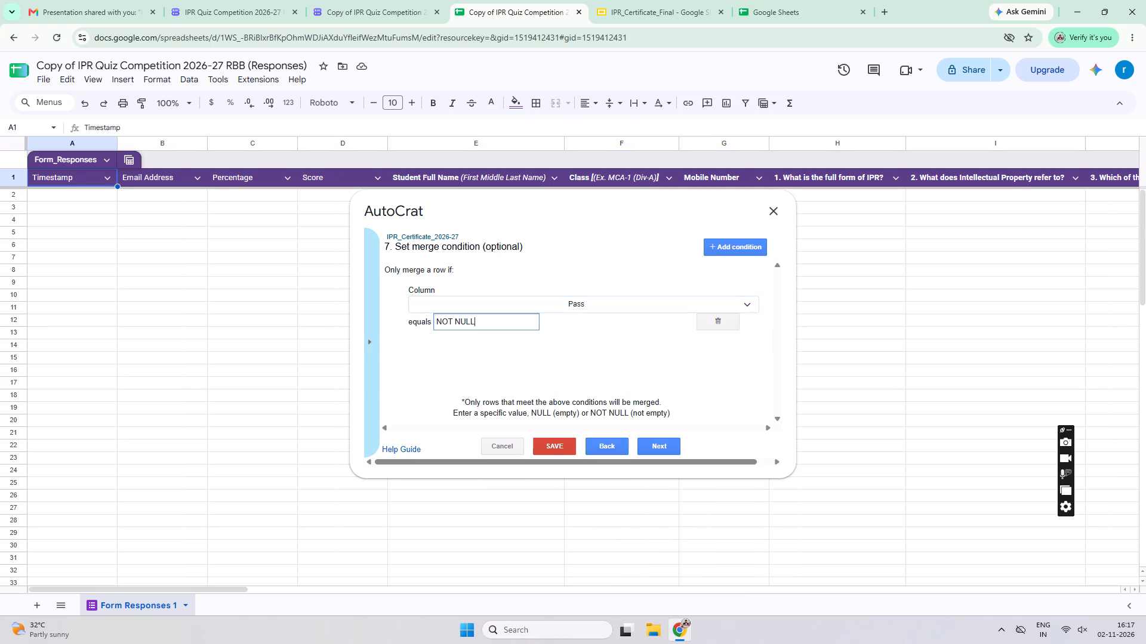
drag(490, 317, 438, 324)
key(BackSpace)
text(Yes)
click(574, 377)
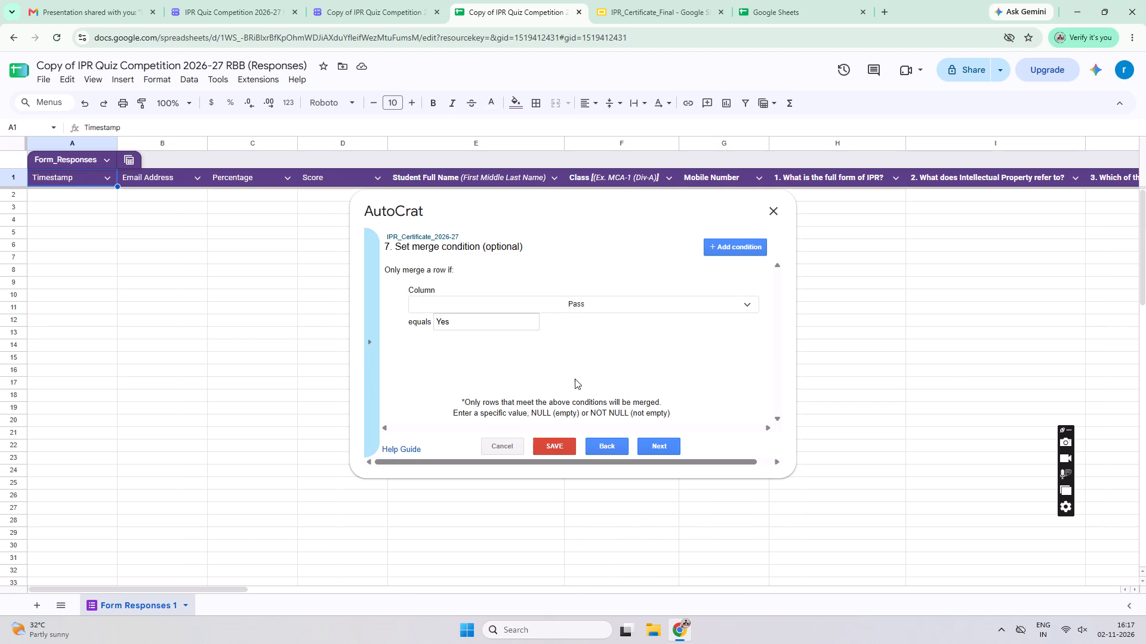
click(652, 444)
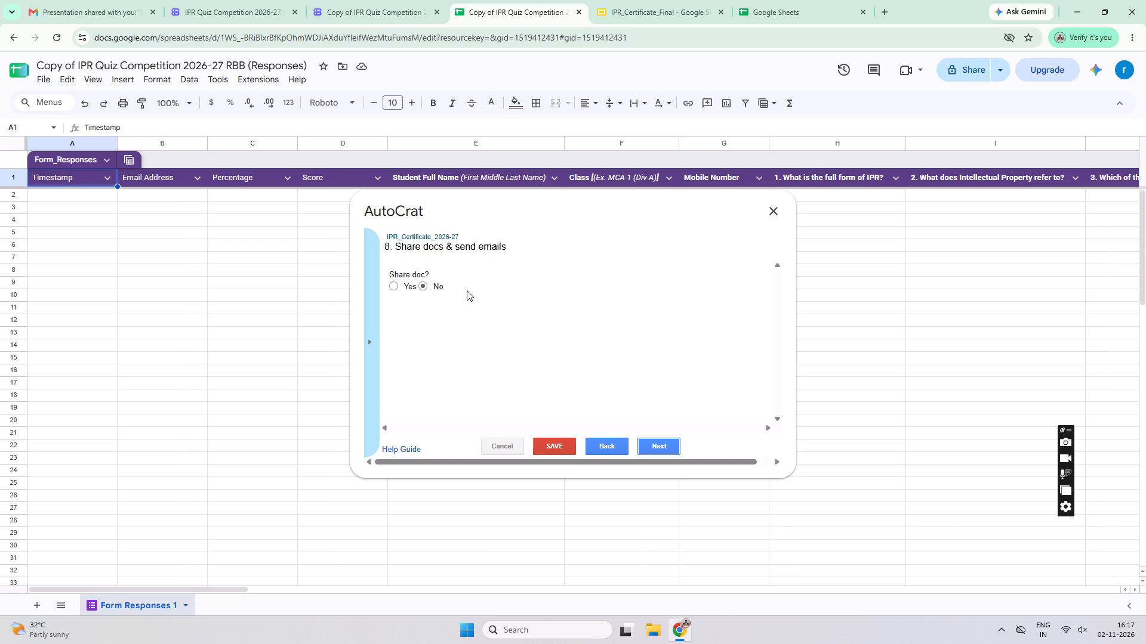
Turn on document sharing, set sending from the generic no-reply address to Yes and collaborator re-sharing to No.
click(405, 283)
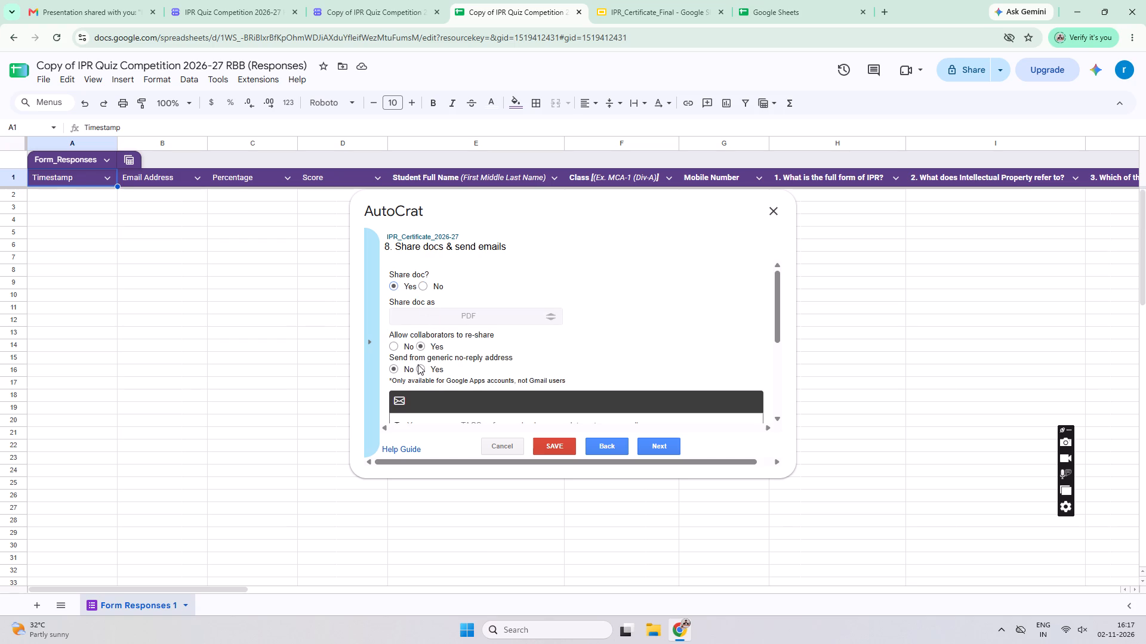
click(421, 367)
click(398, 346)
click(396, 345)
scroll(452, 333, down, 3)
scroll(452, 333, up, 6)
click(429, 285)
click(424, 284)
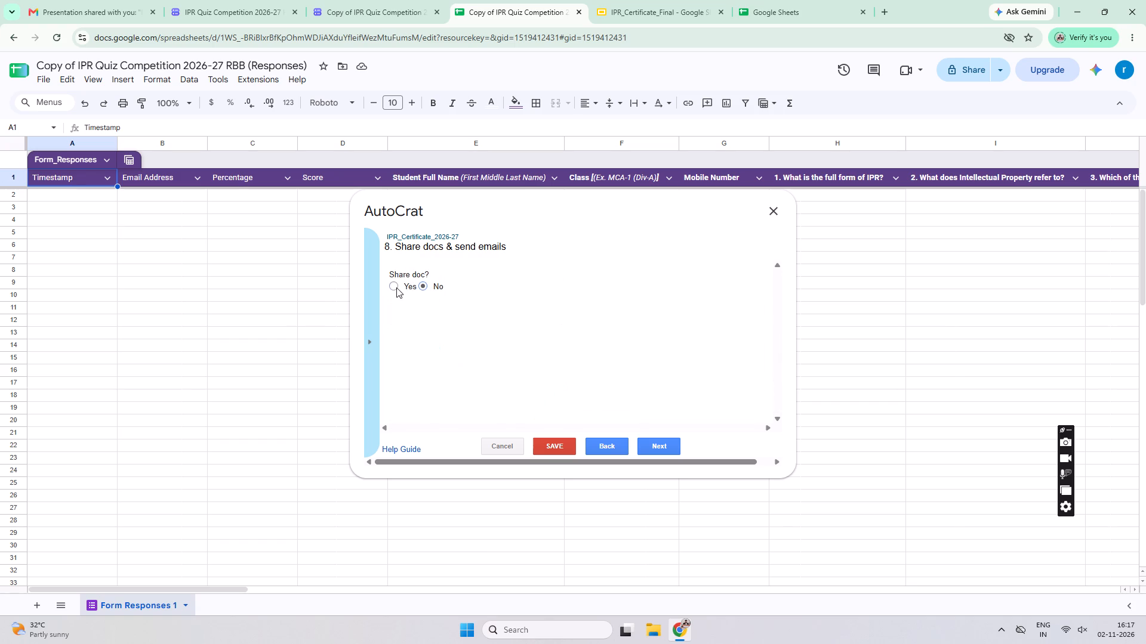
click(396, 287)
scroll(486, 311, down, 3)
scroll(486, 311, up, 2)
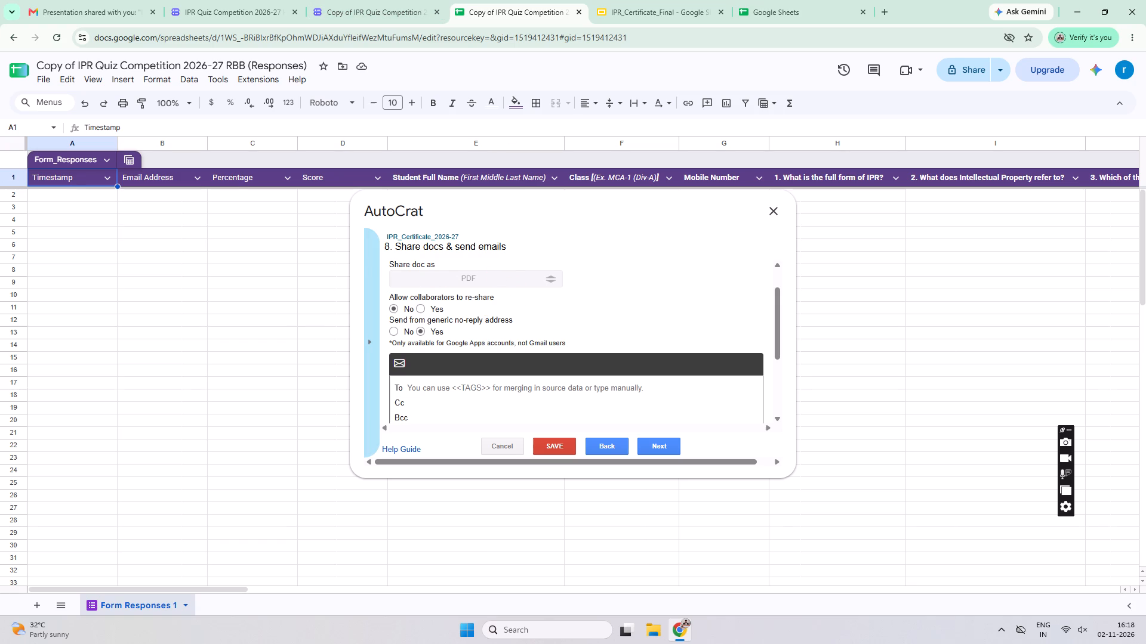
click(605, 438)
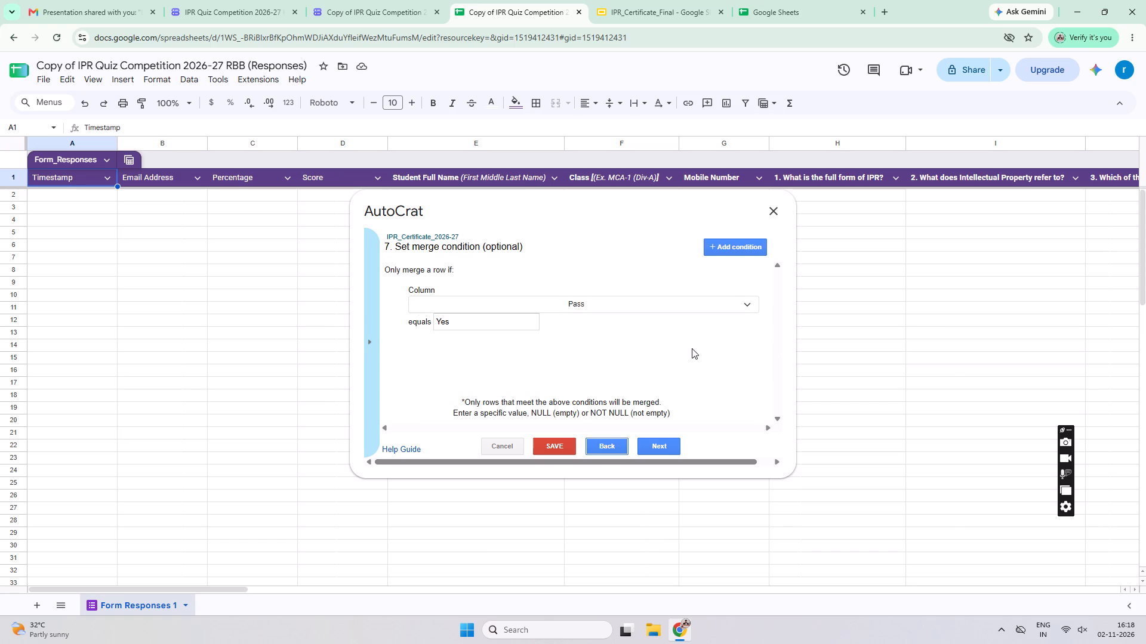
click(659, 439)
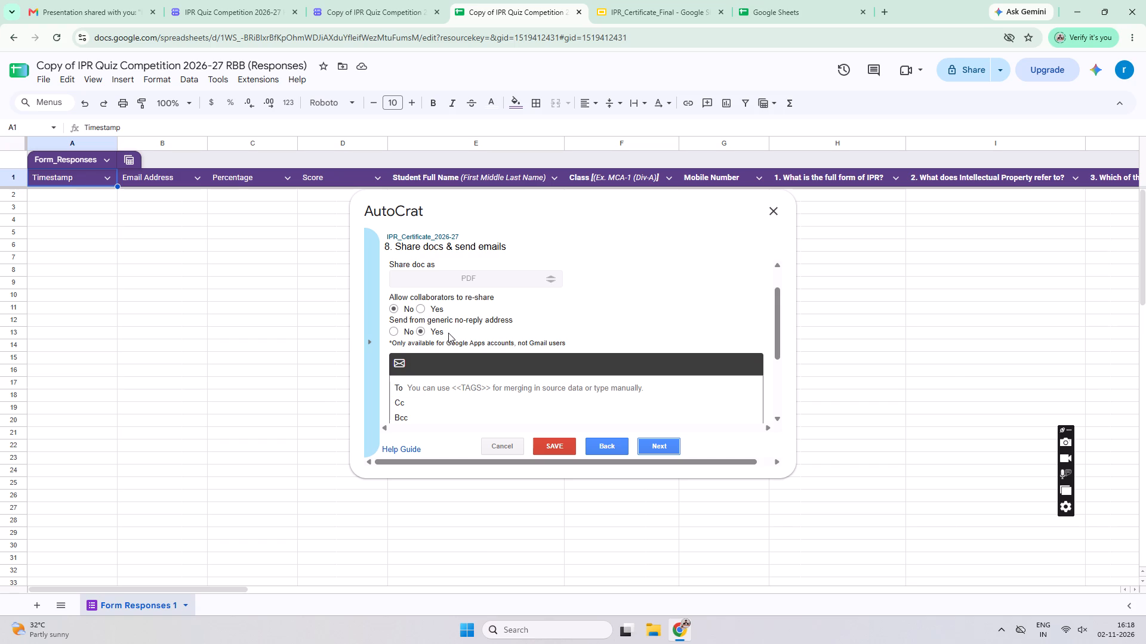
Set sending from the generic no-reply address to No.
click(393, 329)
Set the email's To recipient to the <<Email Address>> tag, copying the tag name from the sheet's column header.
scroll(614, 447, up, 2)
click(504, 390)
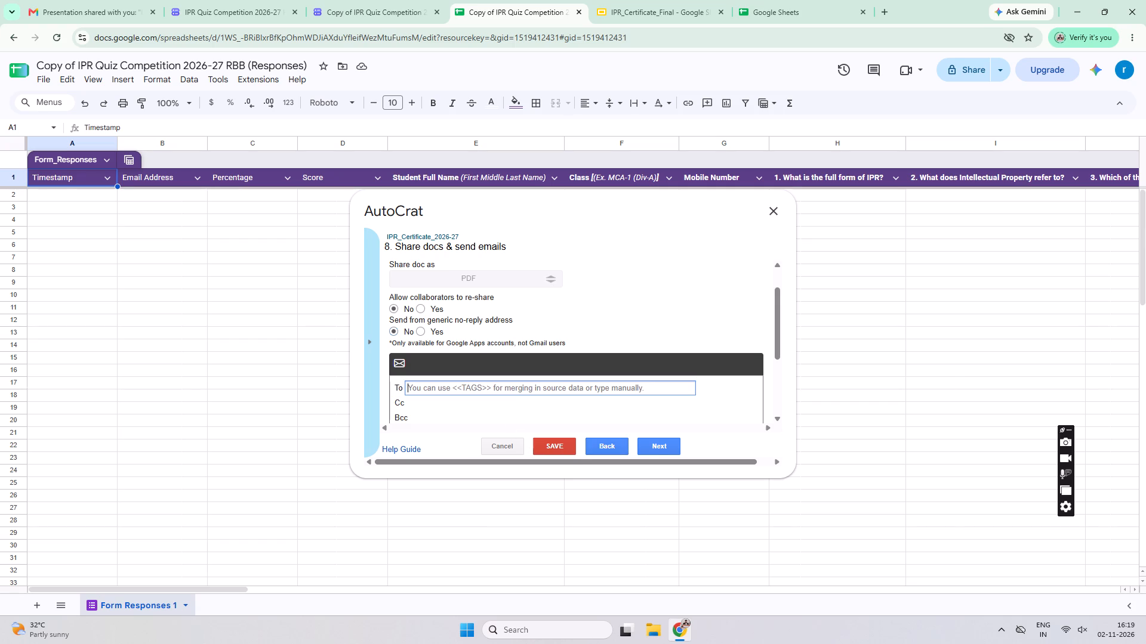
text(<<)
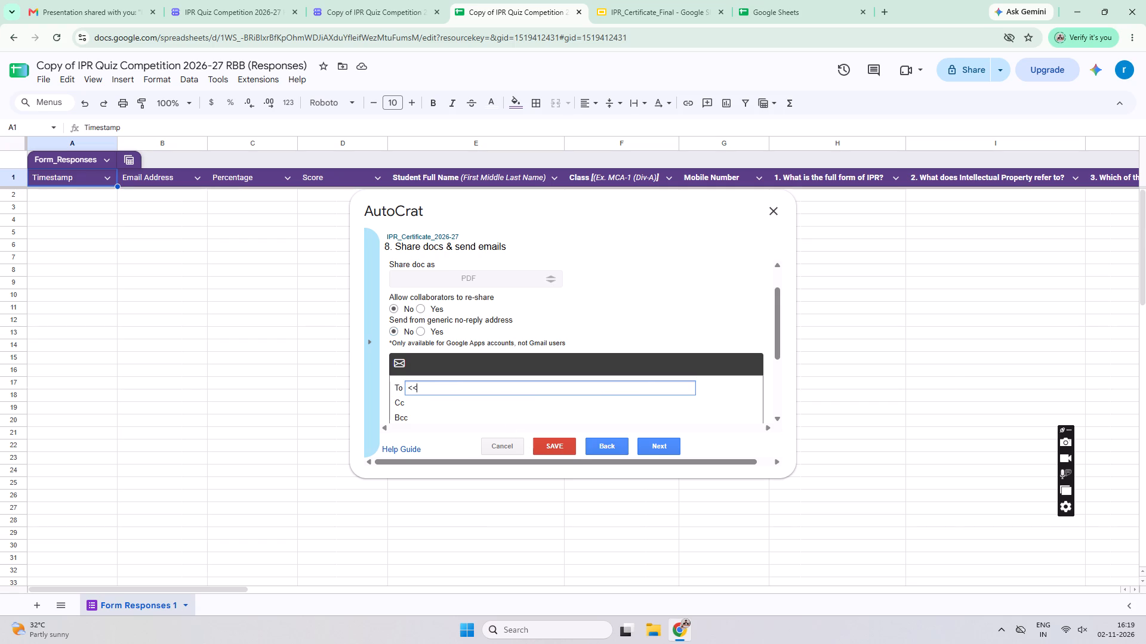
text(>>)
click(177, 181)
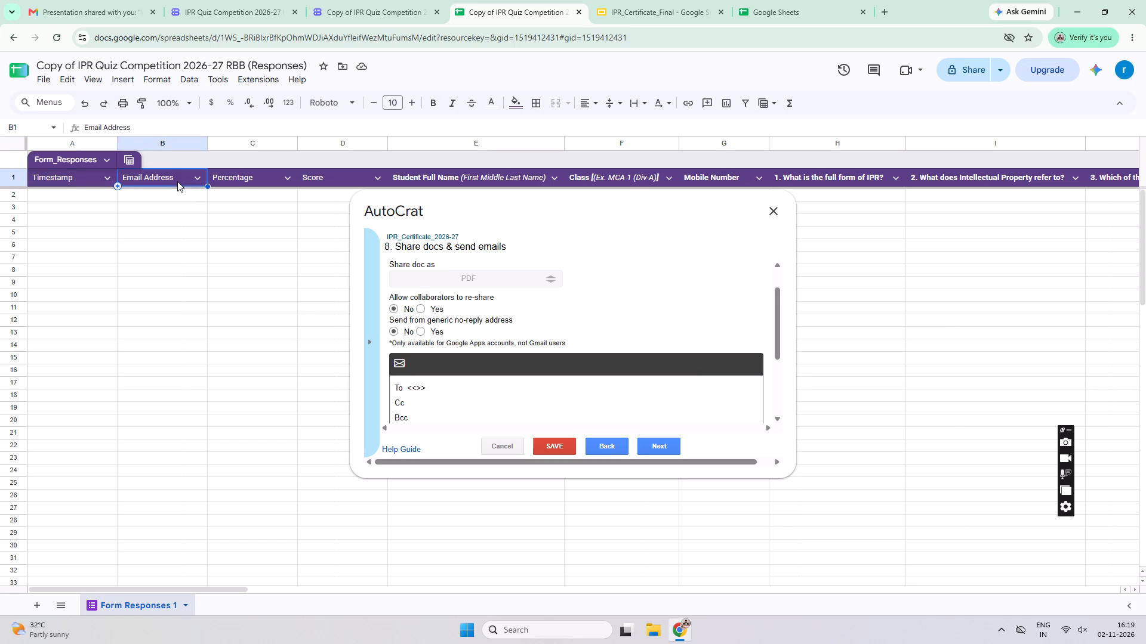
drag(146, 128, 84, 127)
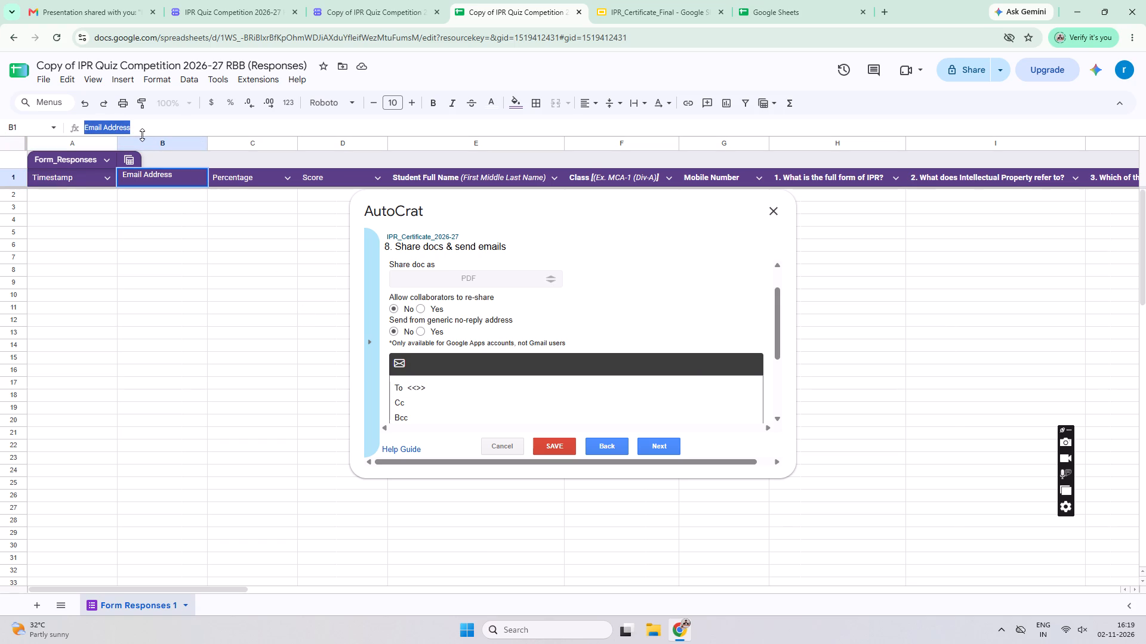
key(ctrl+c)
click(417, 387)
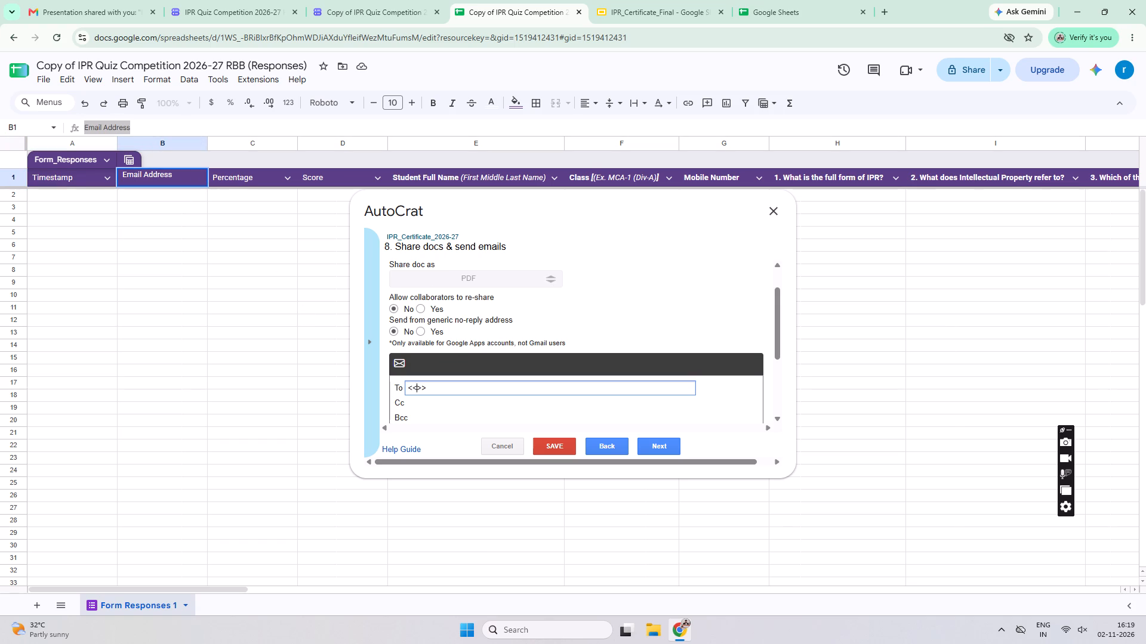
key(ctrl+v)
scroll(436, 384, down, 1)
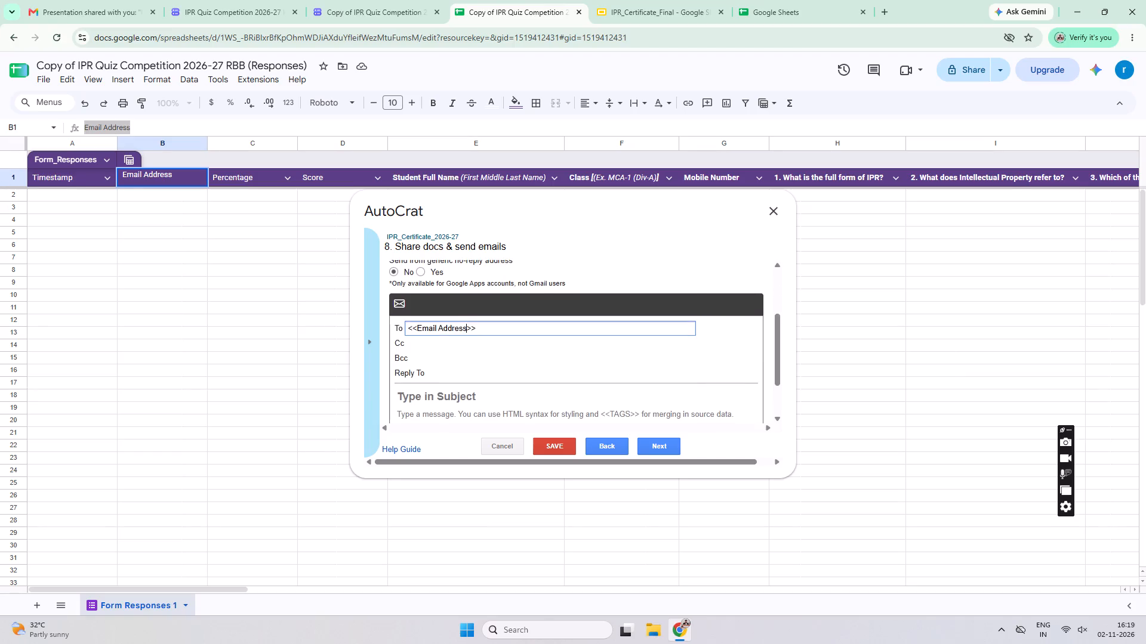
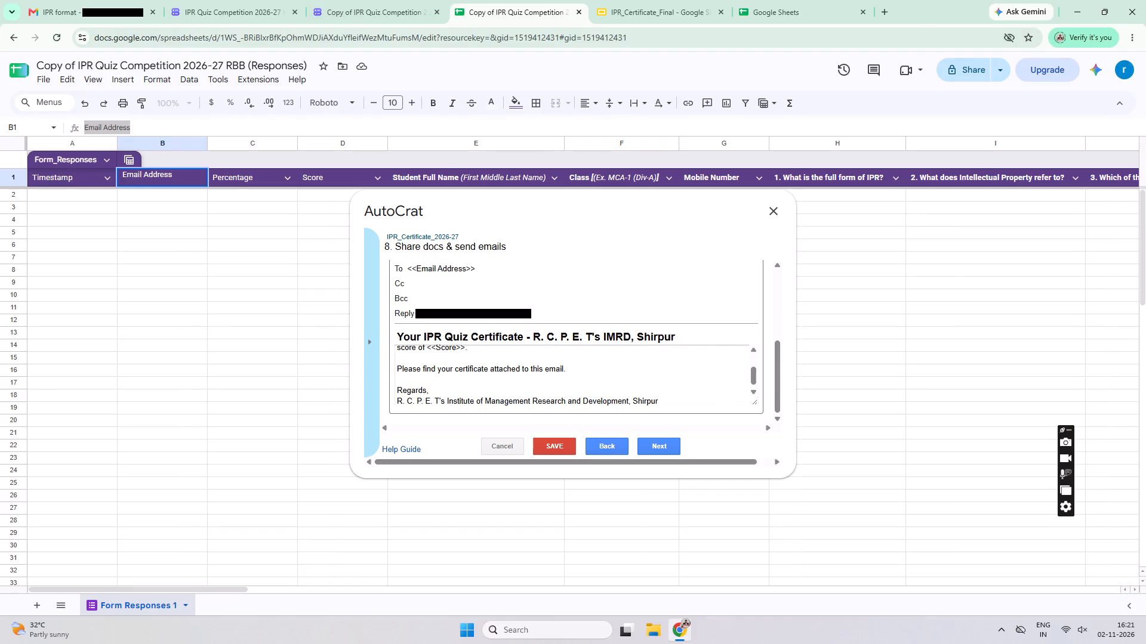
Select the "Student Full Name (First Middle Last Name)" column header in the sheet as the source for the email greeting's name tag.
scroll(497, 365, down, 1)
scroll(498, 390, up, 2)
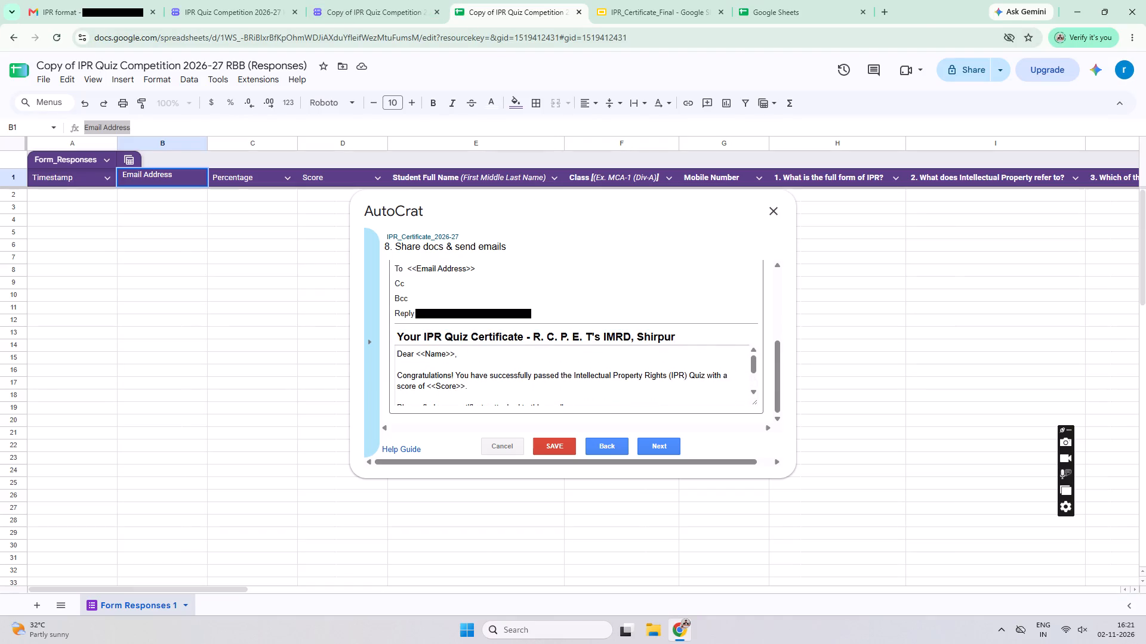
scroll(473, 389, up, 1)
scroll(473, 389, down, 1)
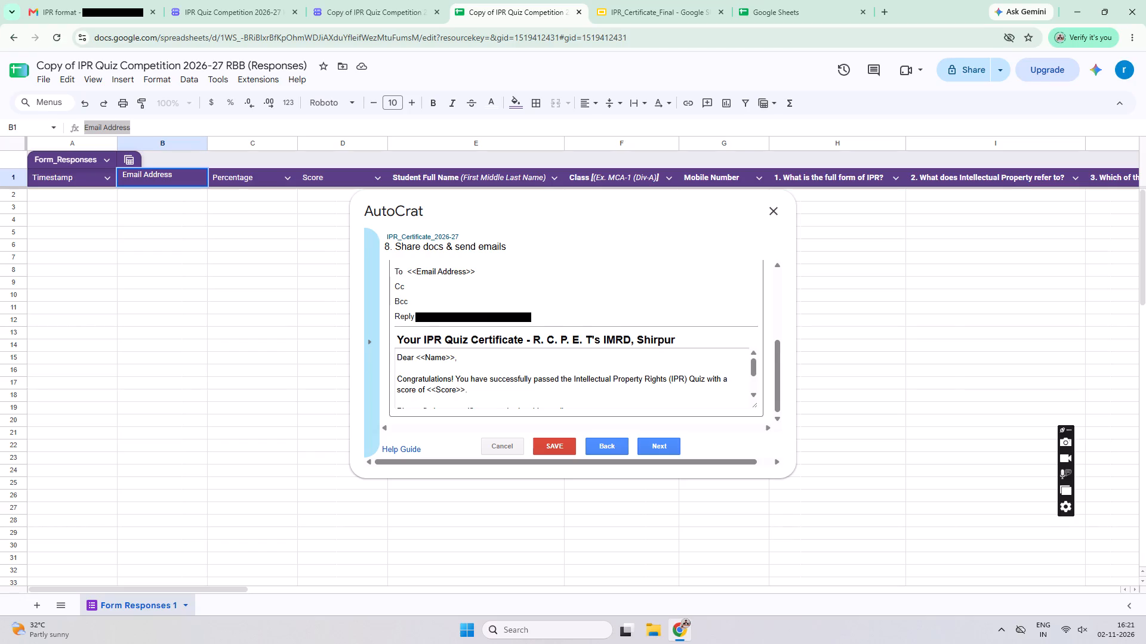
click(442, 177)
click(442, 177)
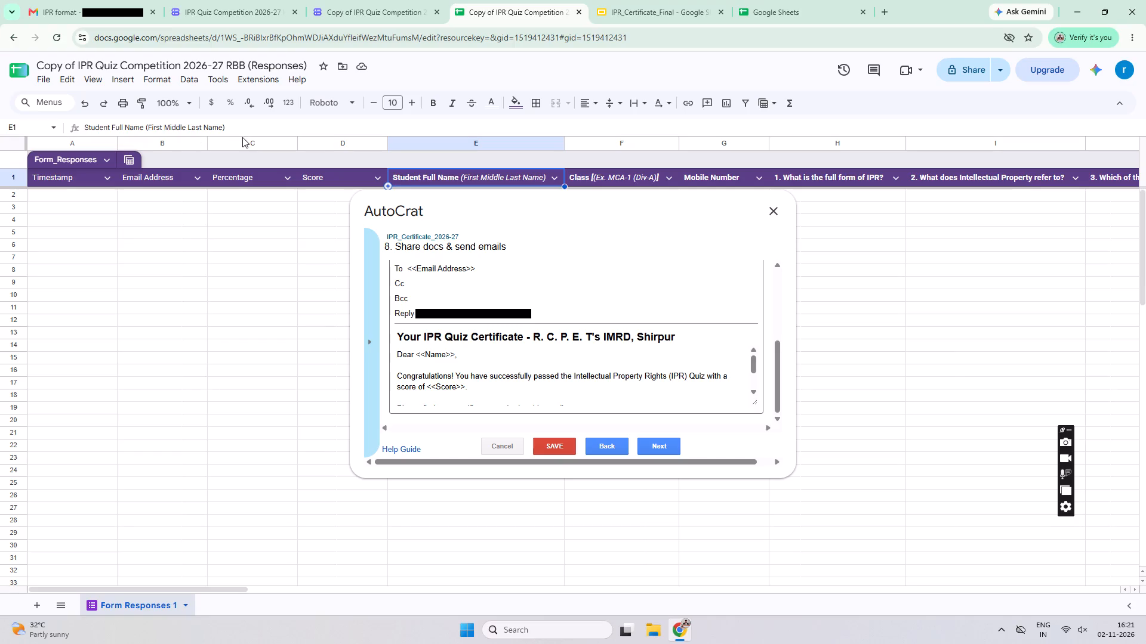
Change the email greeting's name tag to <<Student Full Name (First Middle Last Name)>>, copying the text from the sheet's column header.
drag(242, 127, 86, 127)
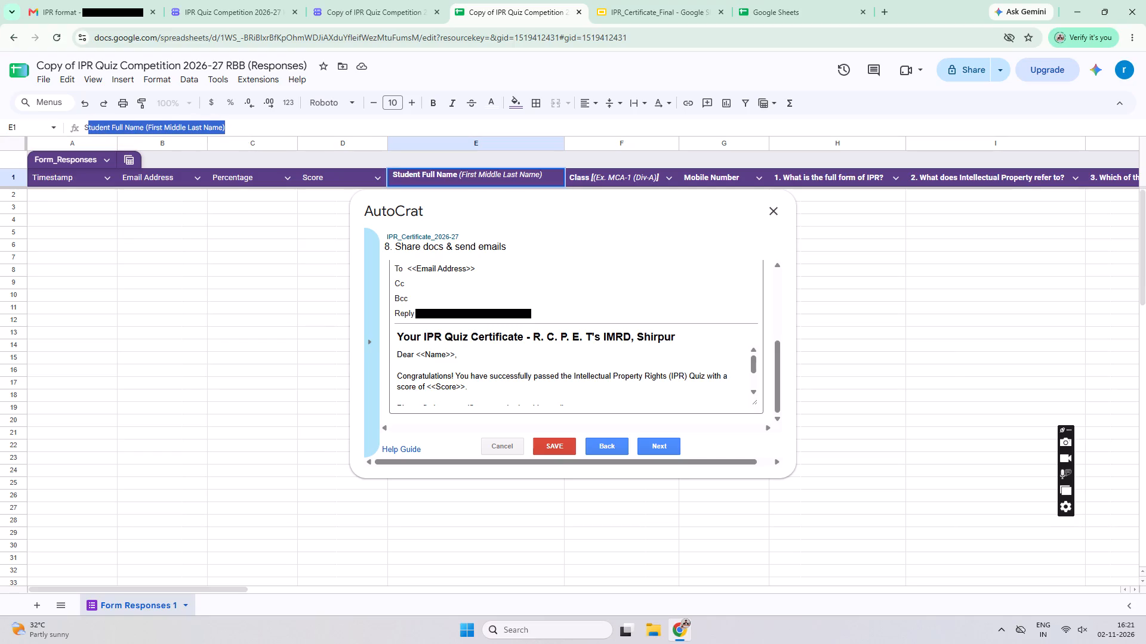
drag(86, 127, 85, 127)
key(ctrl+c)
click(443, 356)
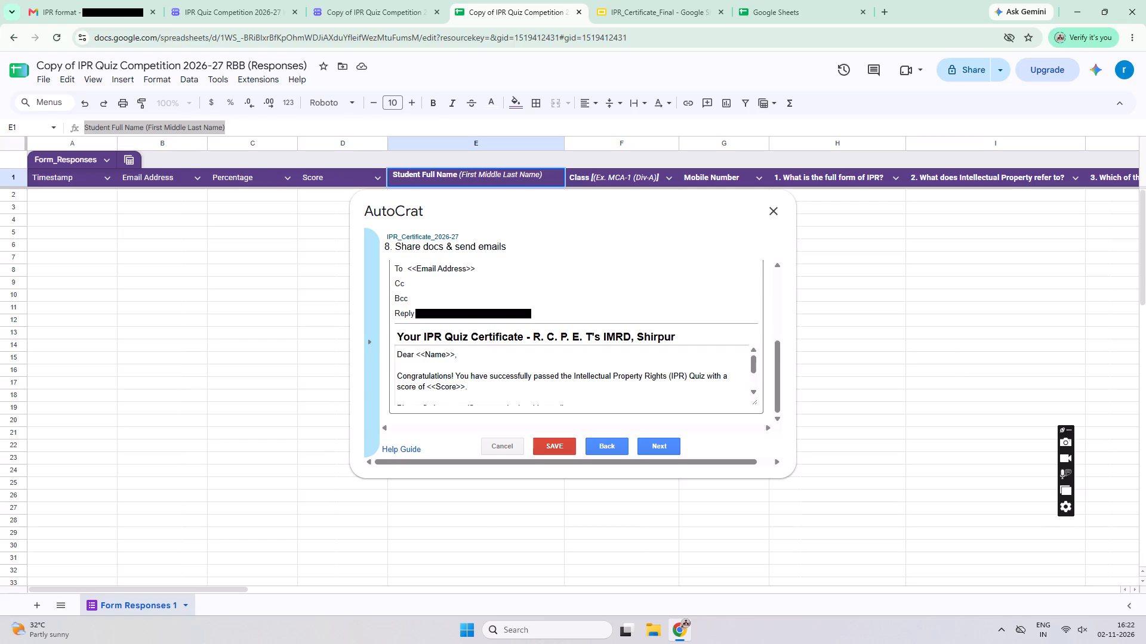
key(Right)
key(BackSpace)
key(BackSpace)
key(BackSpace)
key(BackSpace)
key(ctrl+v)
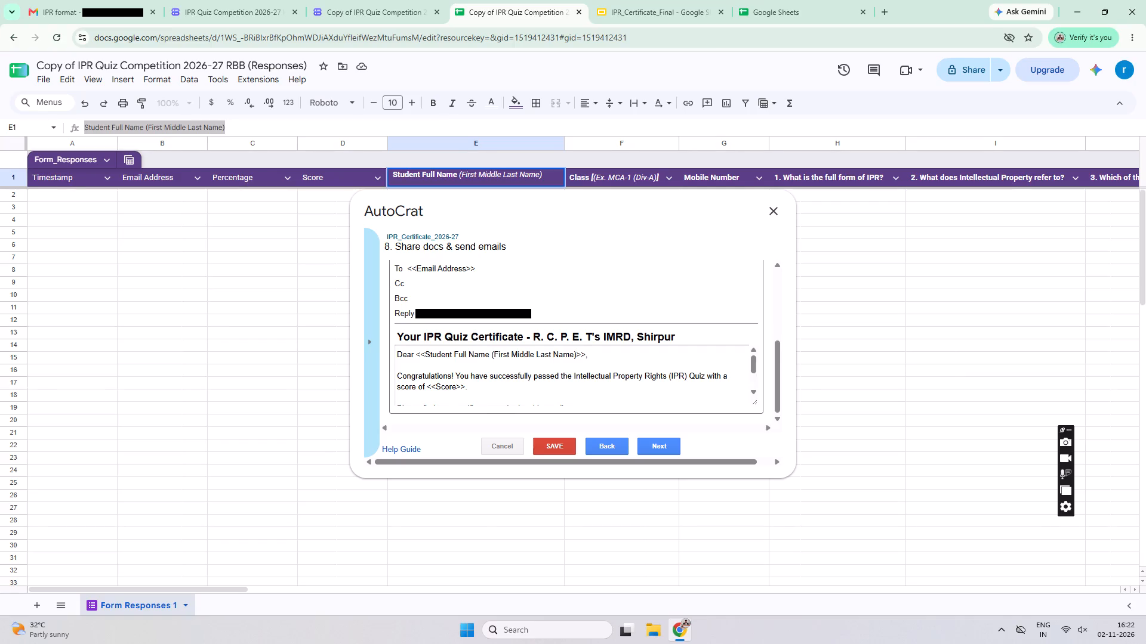
Replace the score tag in the email body with <<Percentage>>, copying the name from the sheet's column header.
click(456, 387)
key(BackSpace)
key(BackSpace)
key(BackSpace)
key(BackSpace)
key(BackSpace)
click(236, 177)
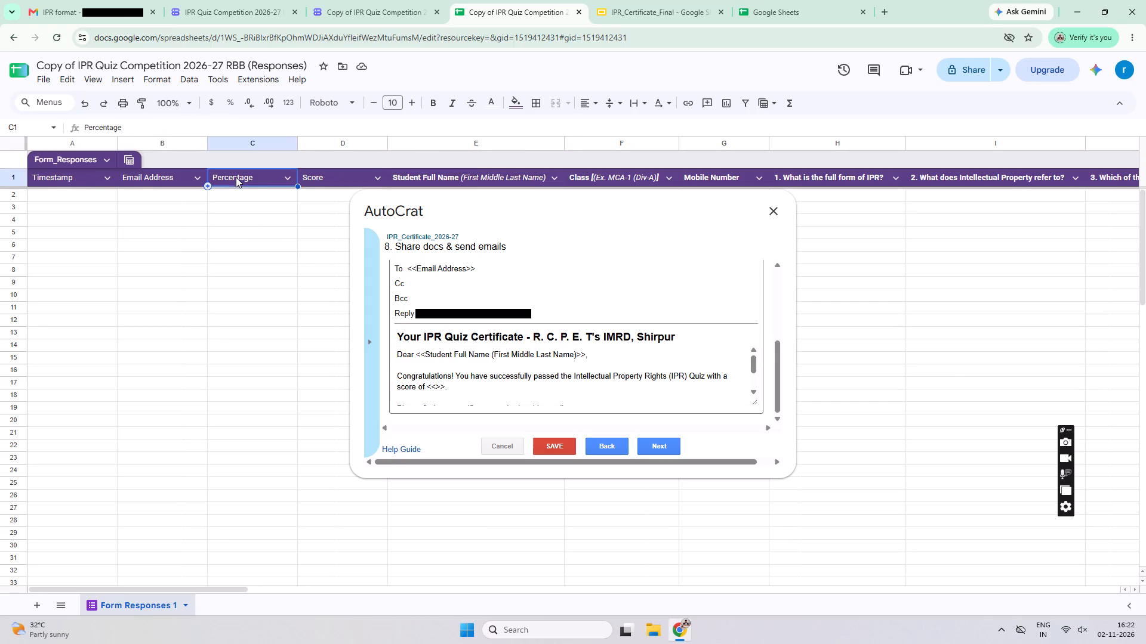
drag(128, 128, 82, 124)
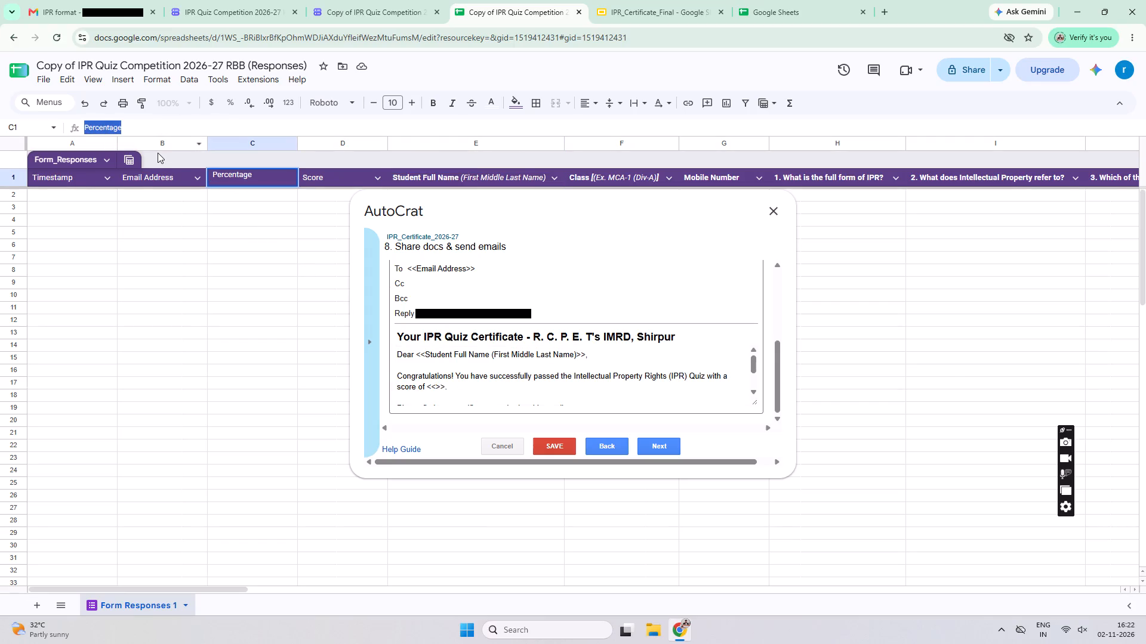
key(ctrl+c)
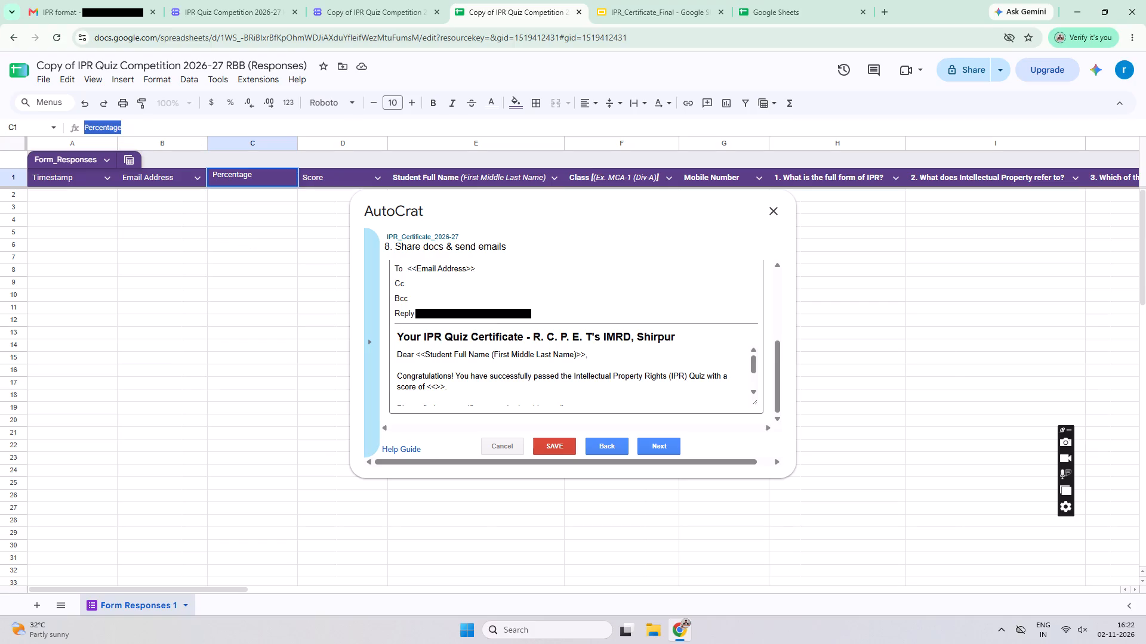
click(436, 386)
key(ctrl+v)
Check the sharing options and the full email message, and save the merge job.
scroll(475, 382, down, 2)
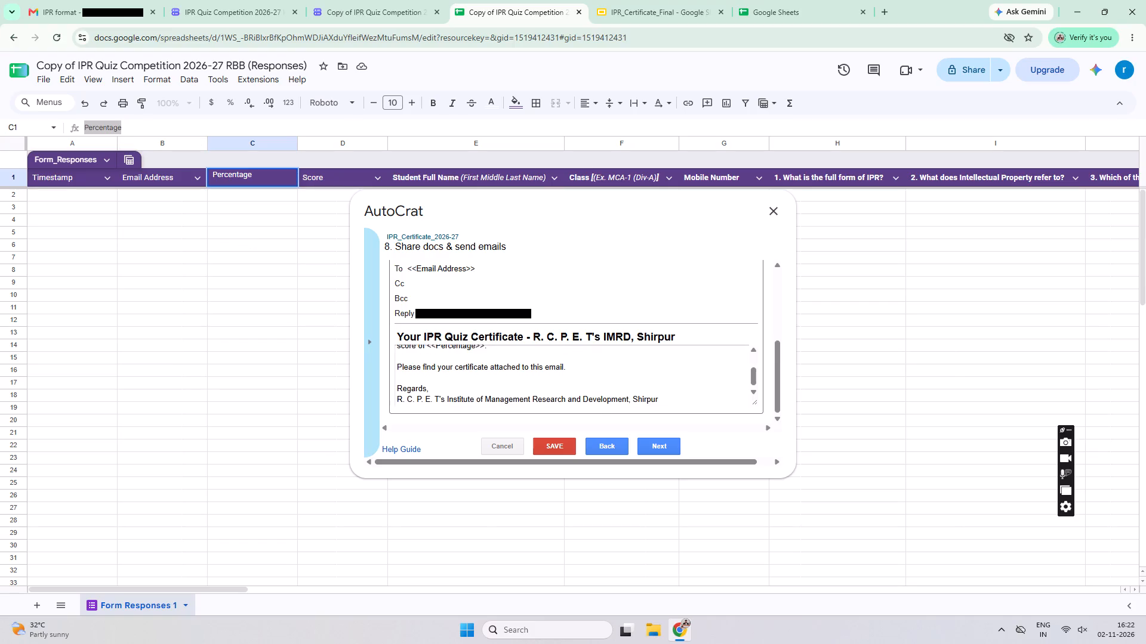
scroll(474, 378, down, 3)
scroll(474, 378, up, 1)
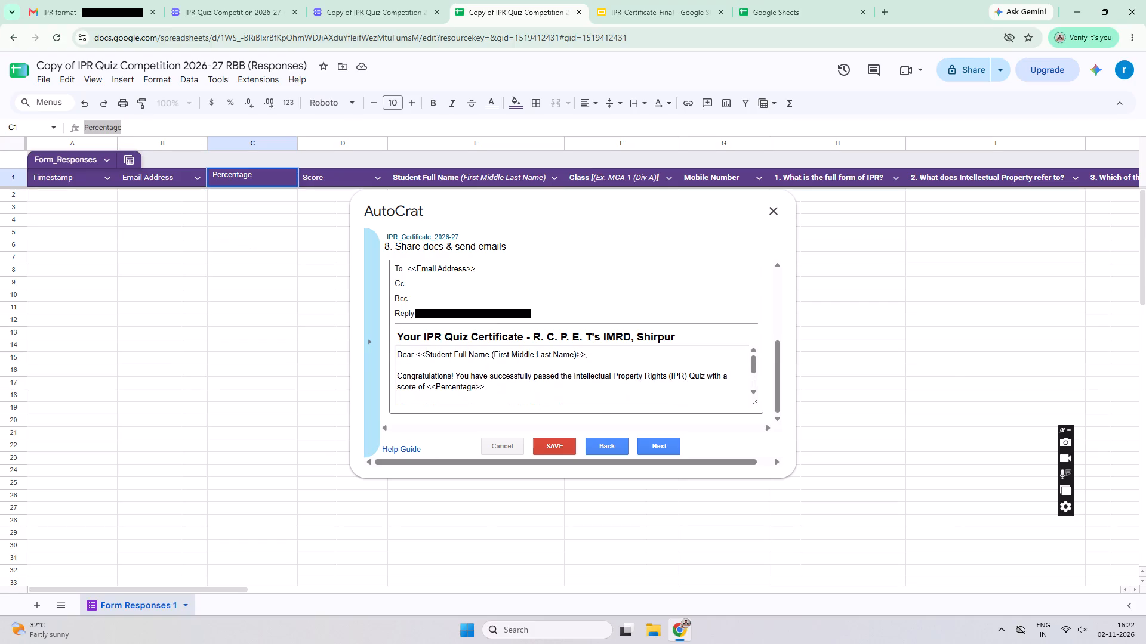
scroll(485, 378, up, 5)
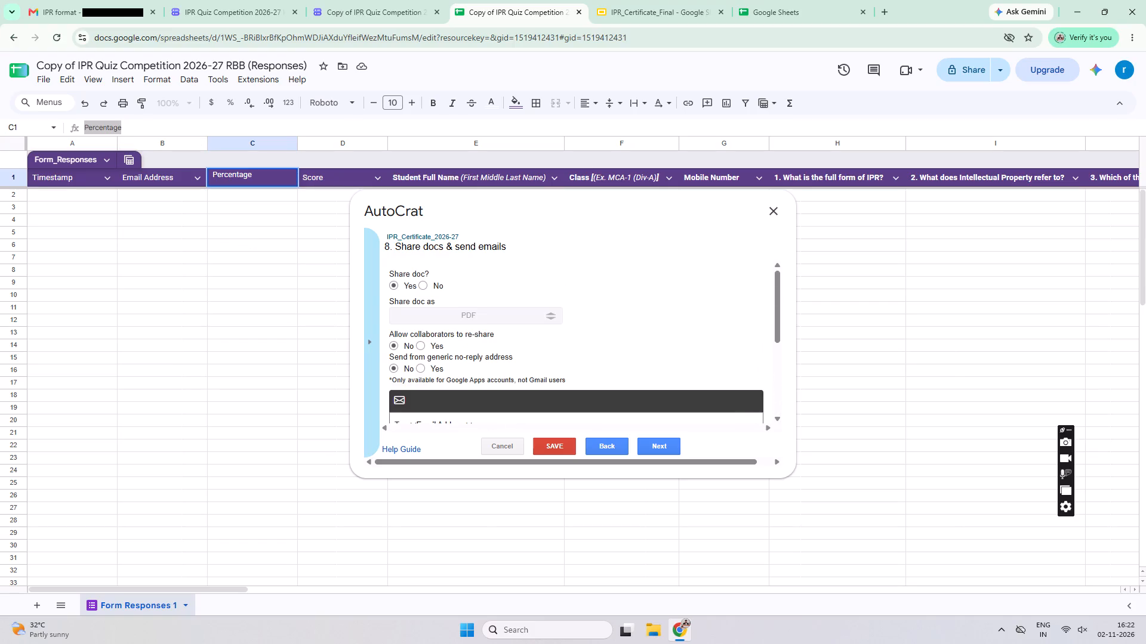
scroll(508, 338, down, 6)
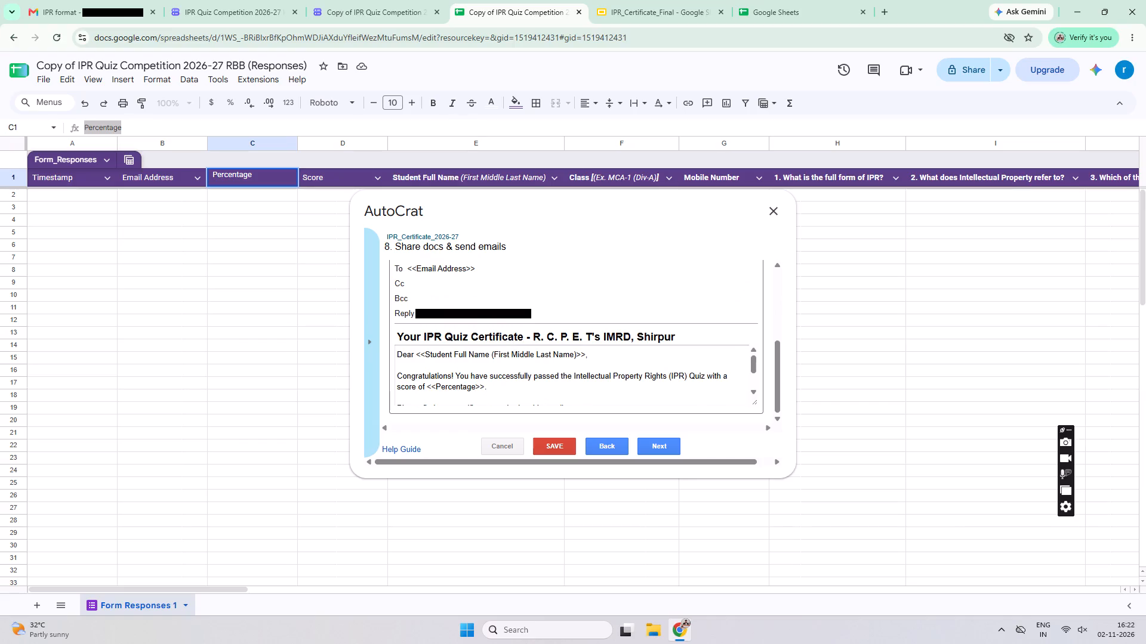
scroll(515, 352, down, 2)
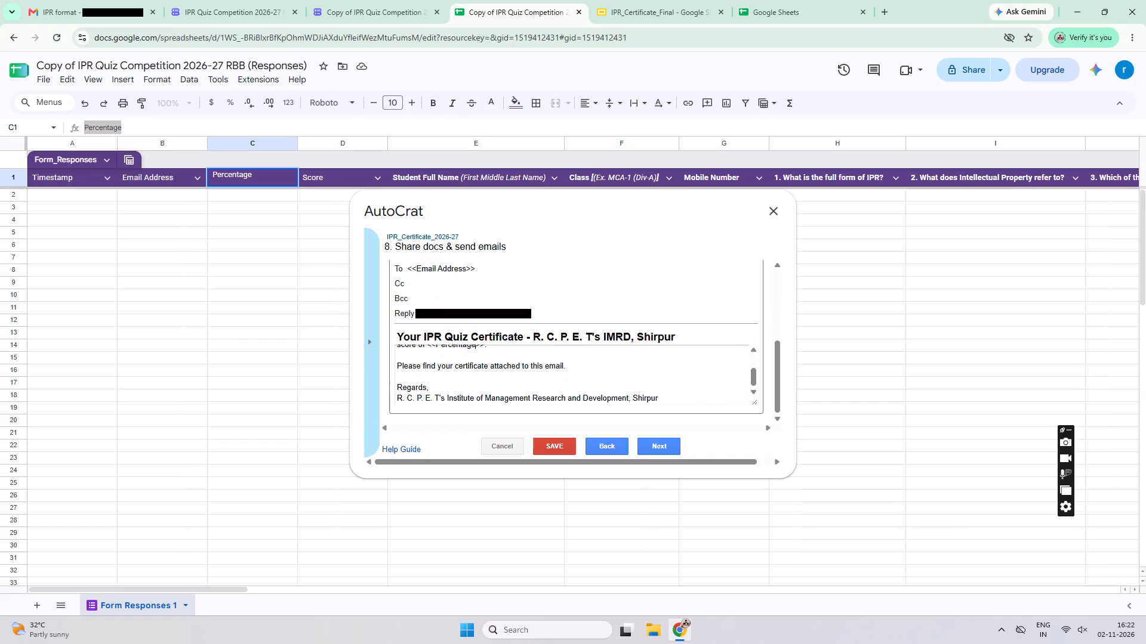
scroll(515, 352, down, 3)
scroll(515, 352, up, 20)
scroll(515, 352, up, 3)
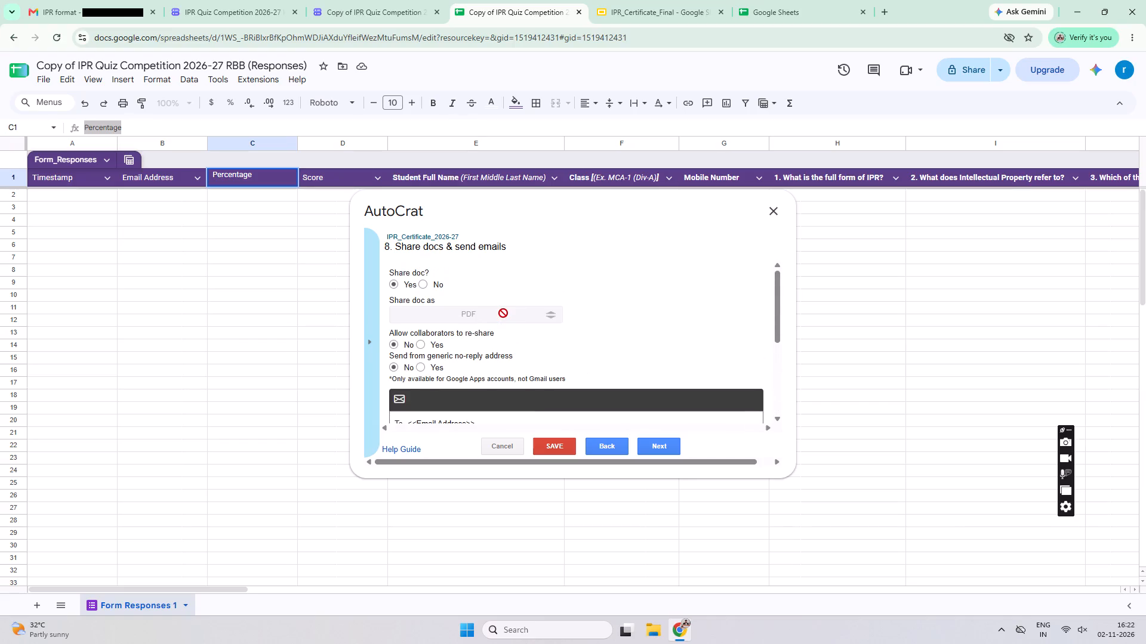
scroll(503, 313, up, 4)
click(557, 447)
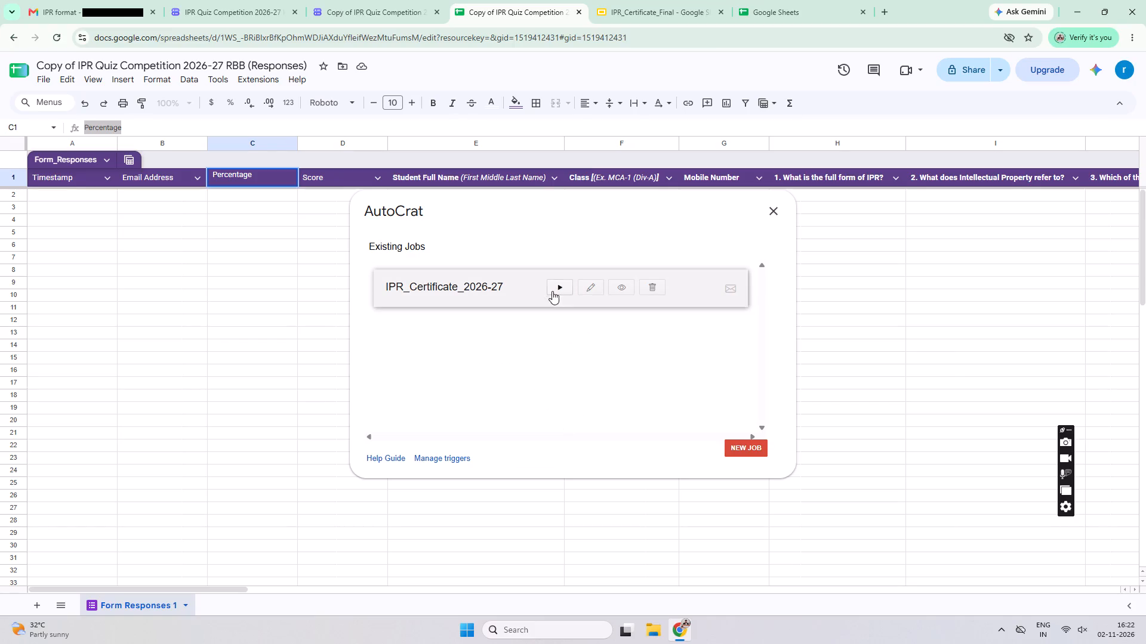
Reopen the IPR_Certificate_2026-27 job and review its name, template, column mapping, file, folder, merge condition and email settings.
click(587, 285)
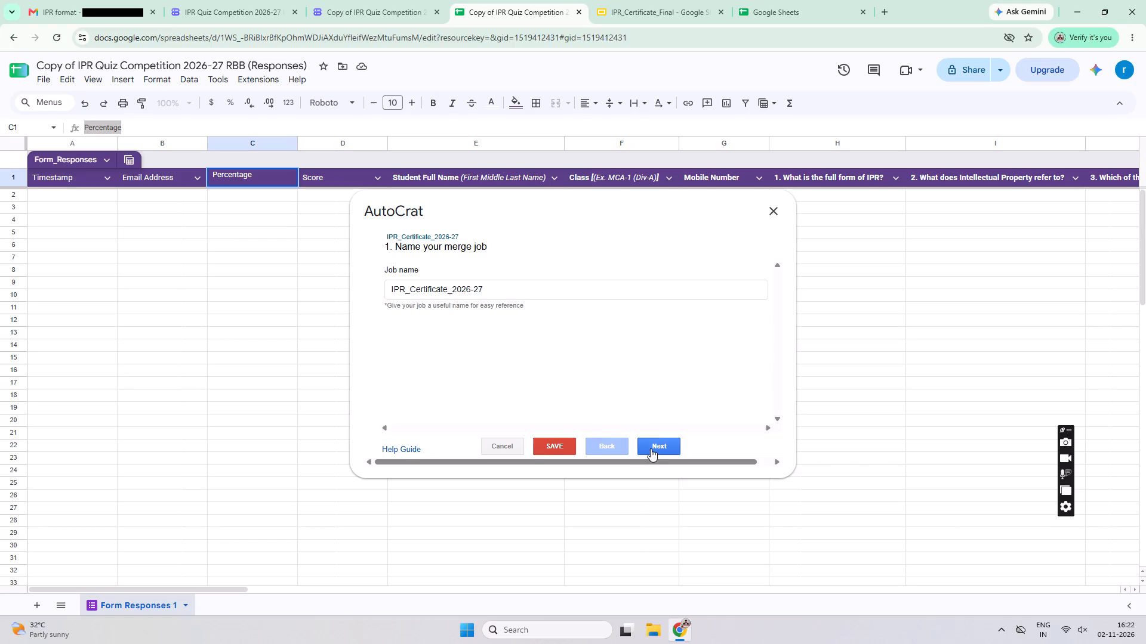
click(651, 448)
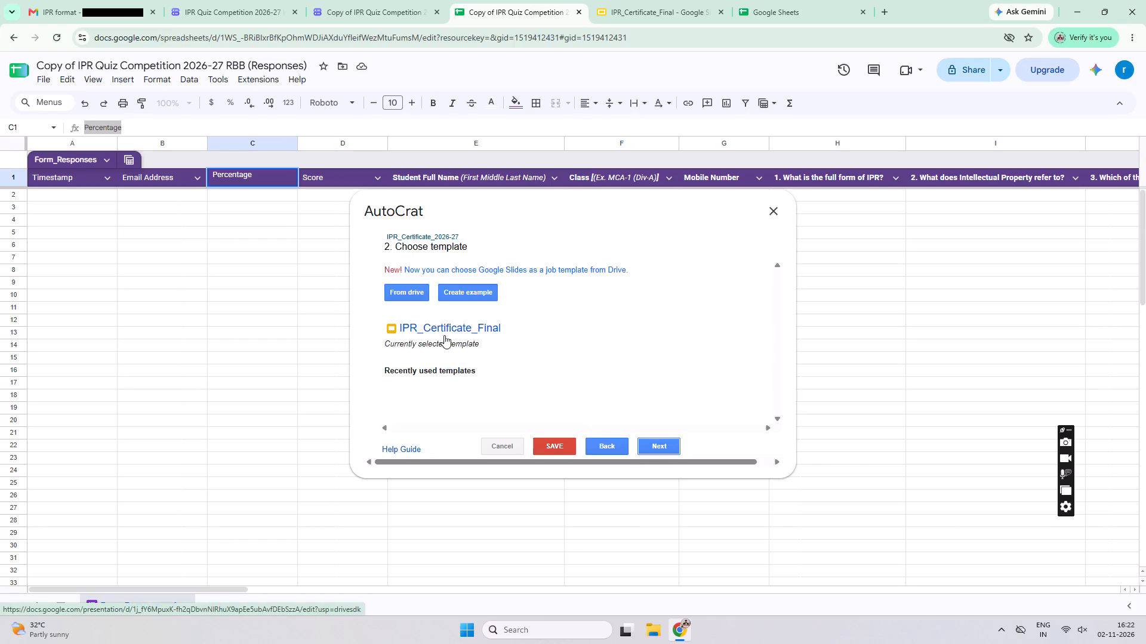
click(665, 447)
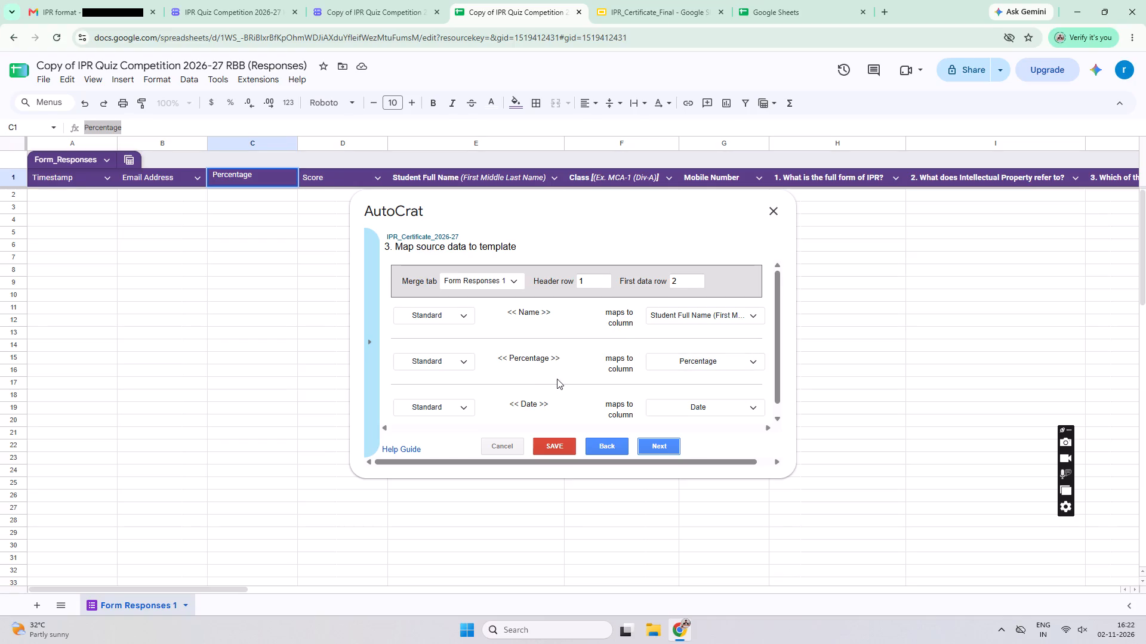
scroll(561, 380, down, 2)
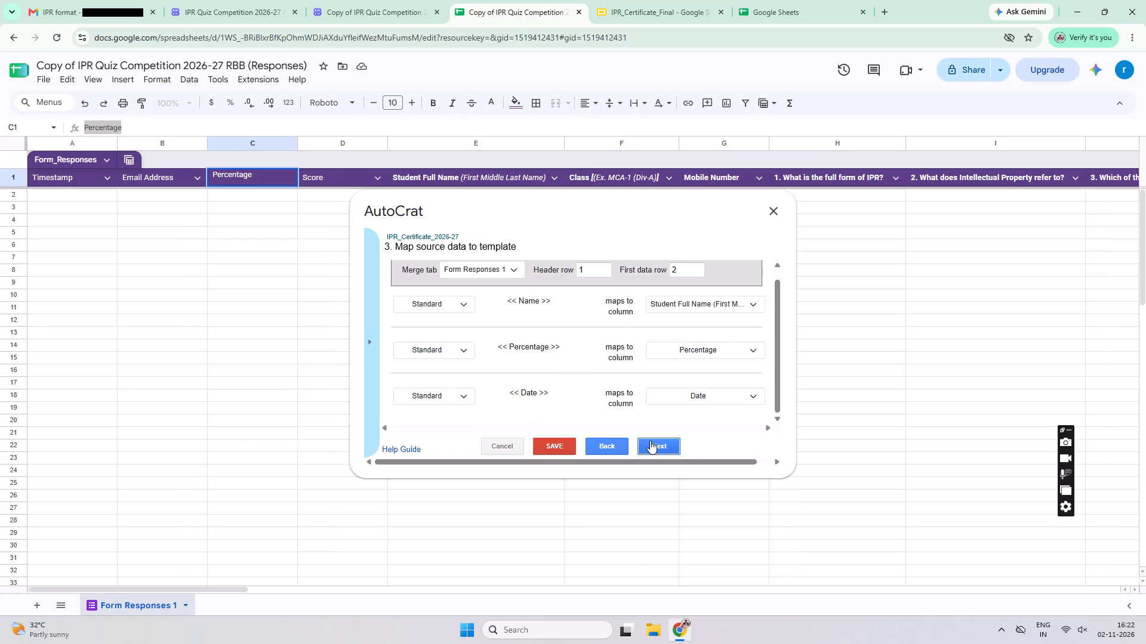
click(650, 441)
scroll(587, 403, down, 3)
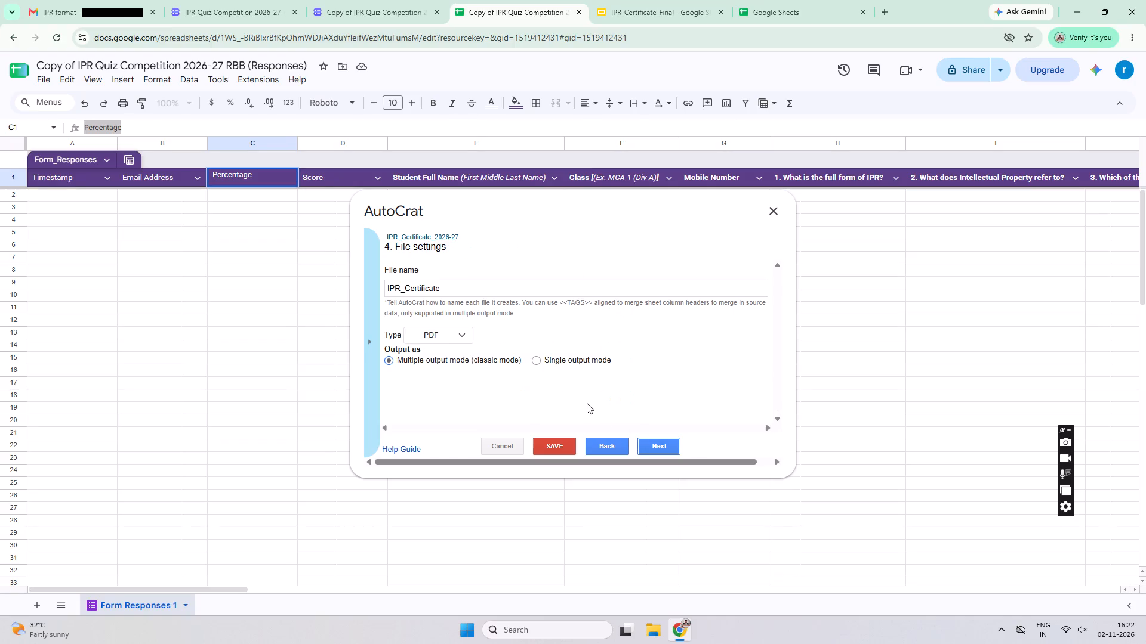
click(655, 442)
scroll(599, 360, down, 4)
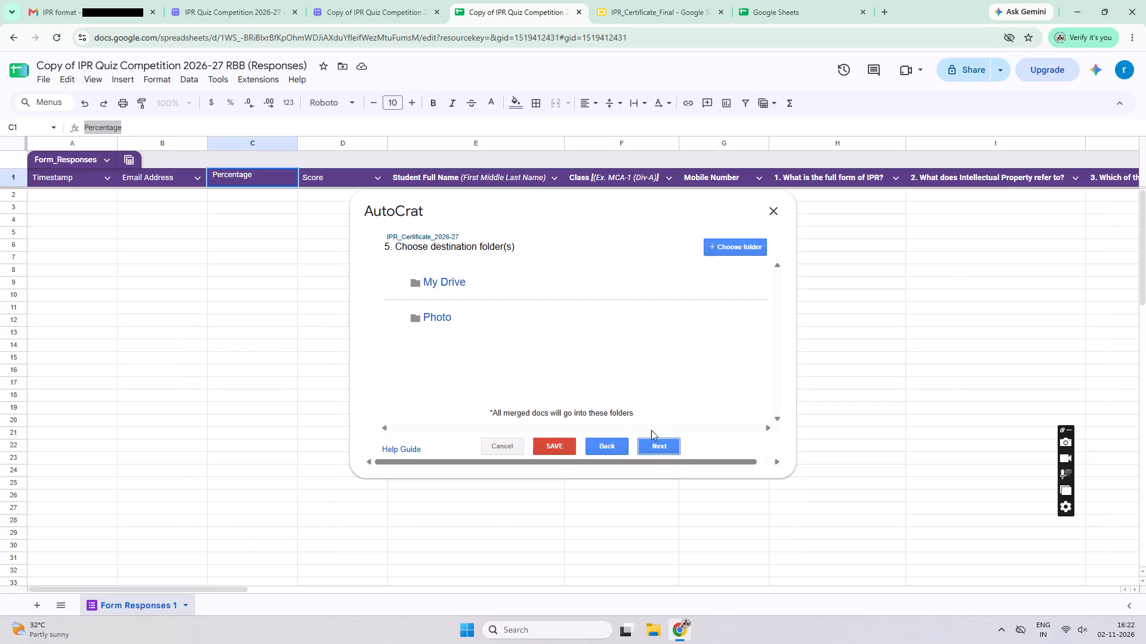
click(660, 445)
click(660, 445)
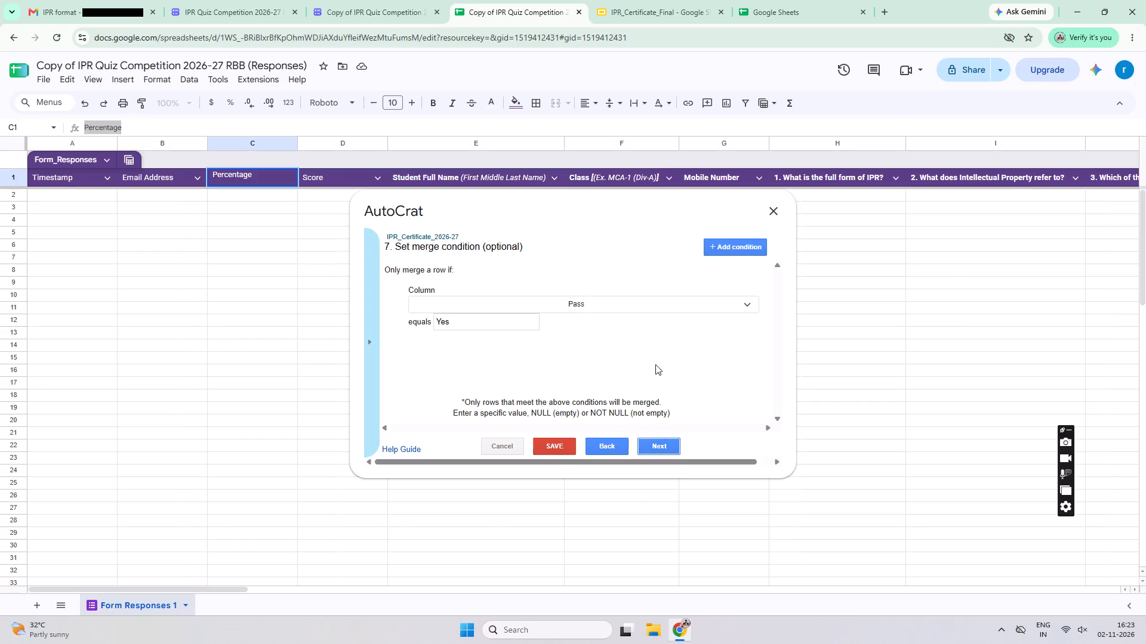
scroll(648, 351, down, 3)
click(671, 447)
scroll(629, 369, down, 4)
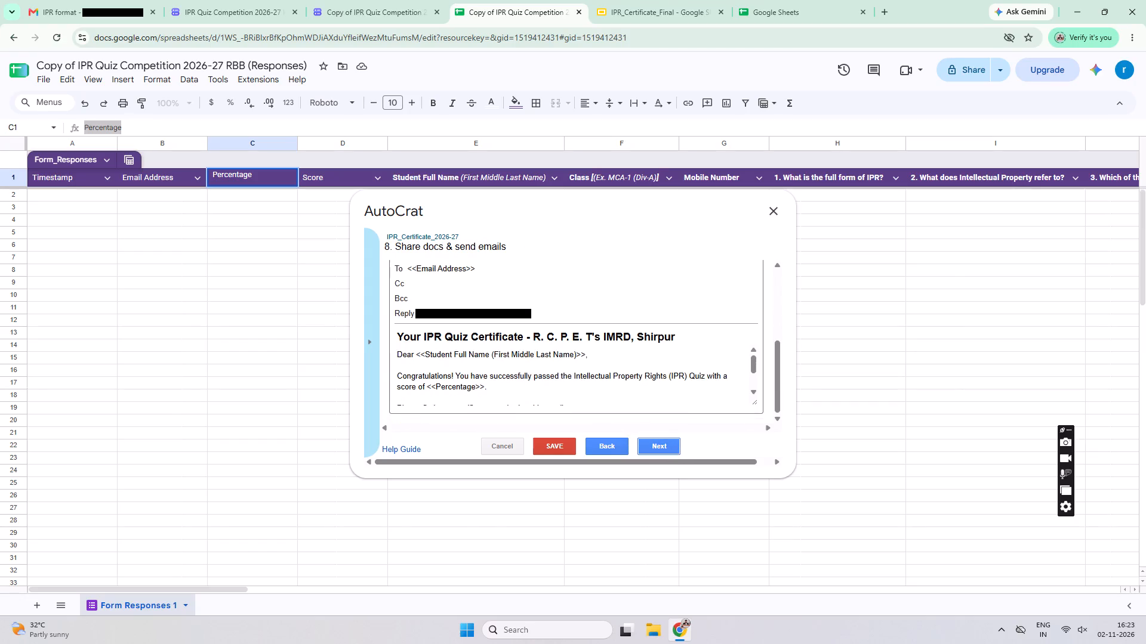
scroll(629, 369, down, 3)
scroll(623, 426, down, 3)
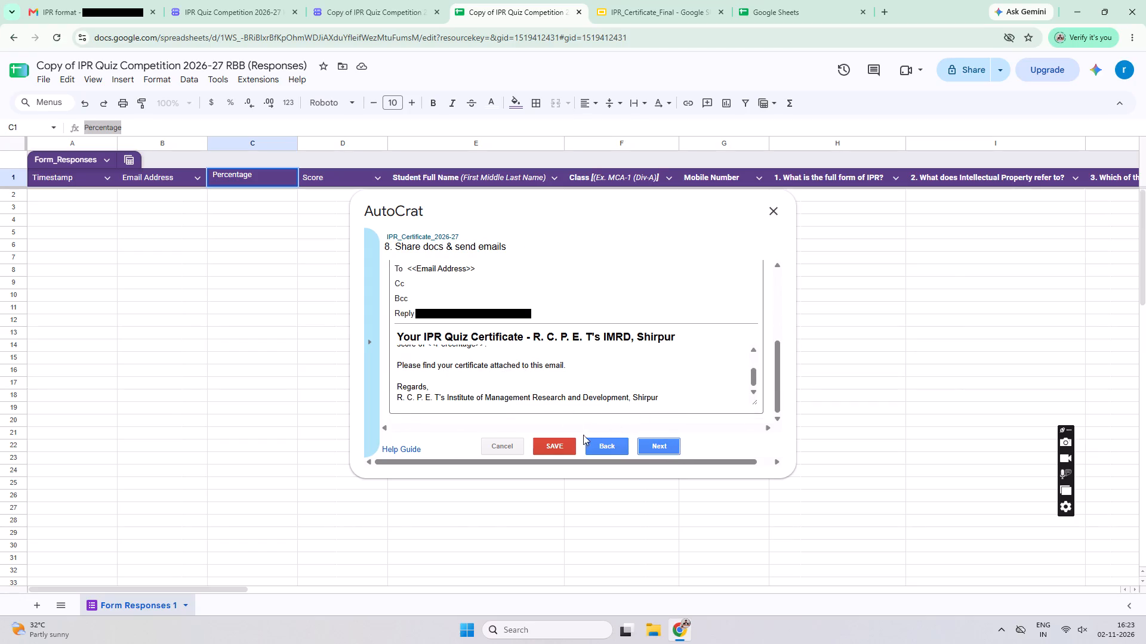
Save the reviewed IPR_Certificate_2026-27 job.
click(572, 440)
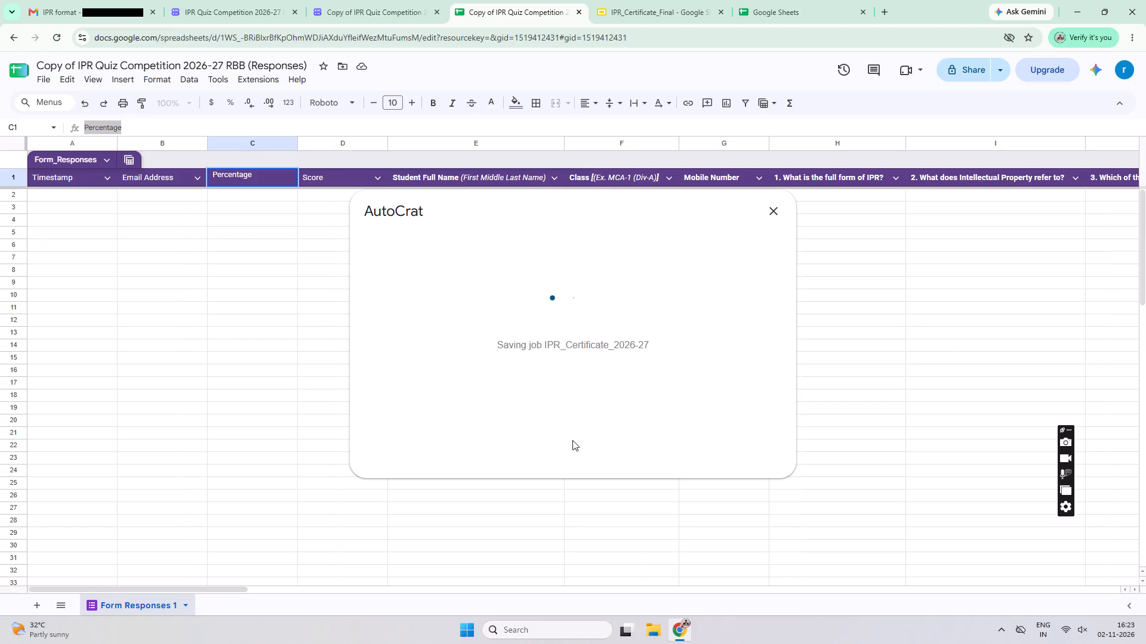
click(582, 383)
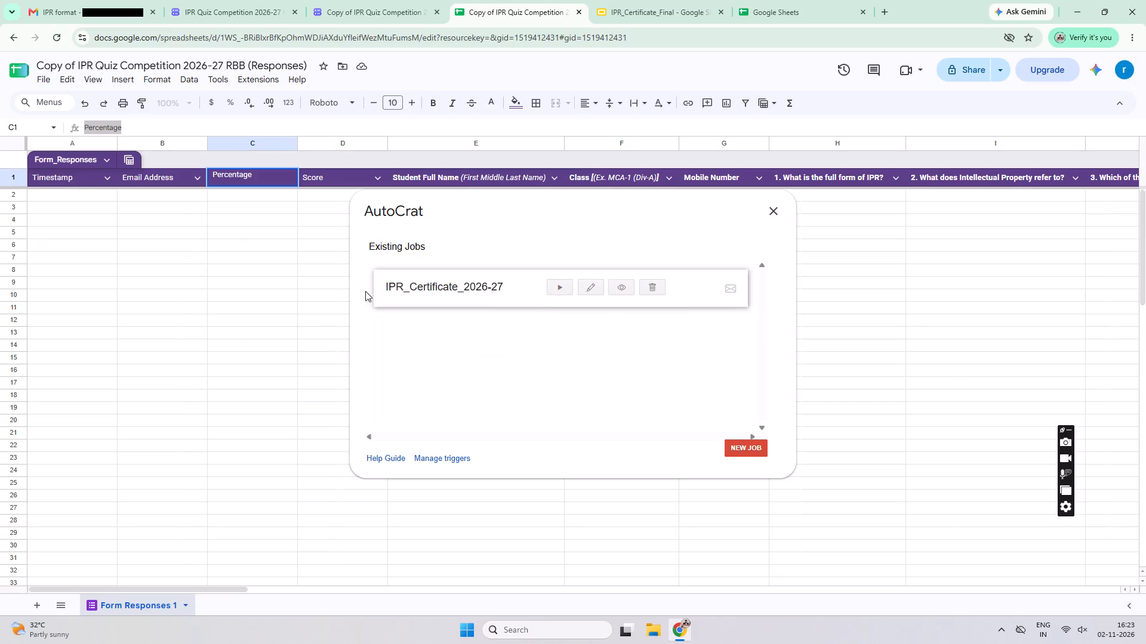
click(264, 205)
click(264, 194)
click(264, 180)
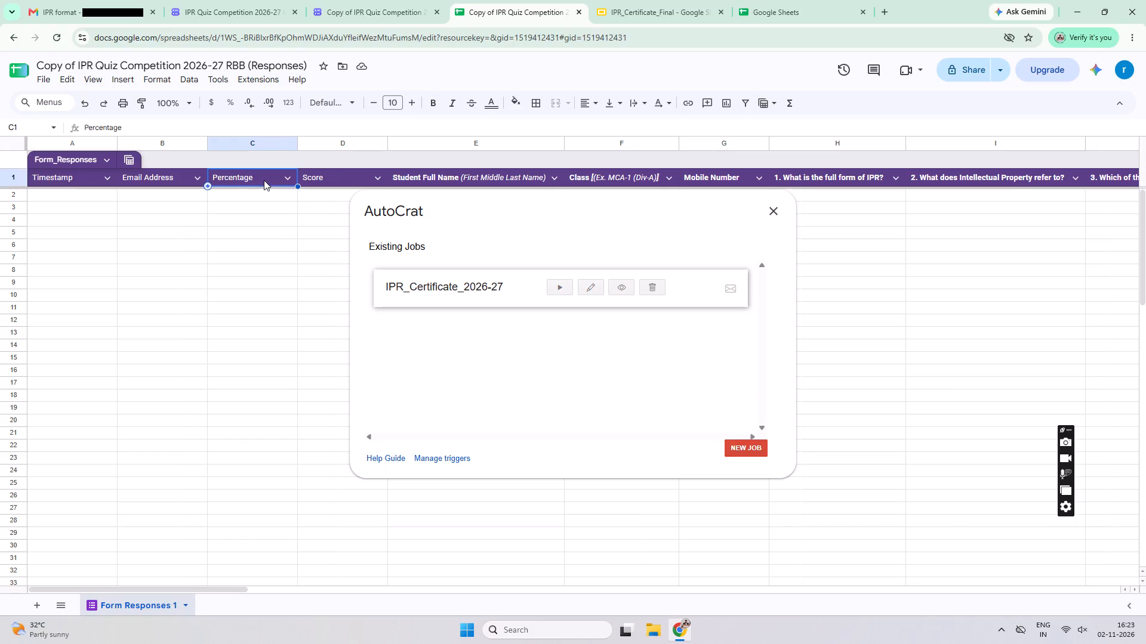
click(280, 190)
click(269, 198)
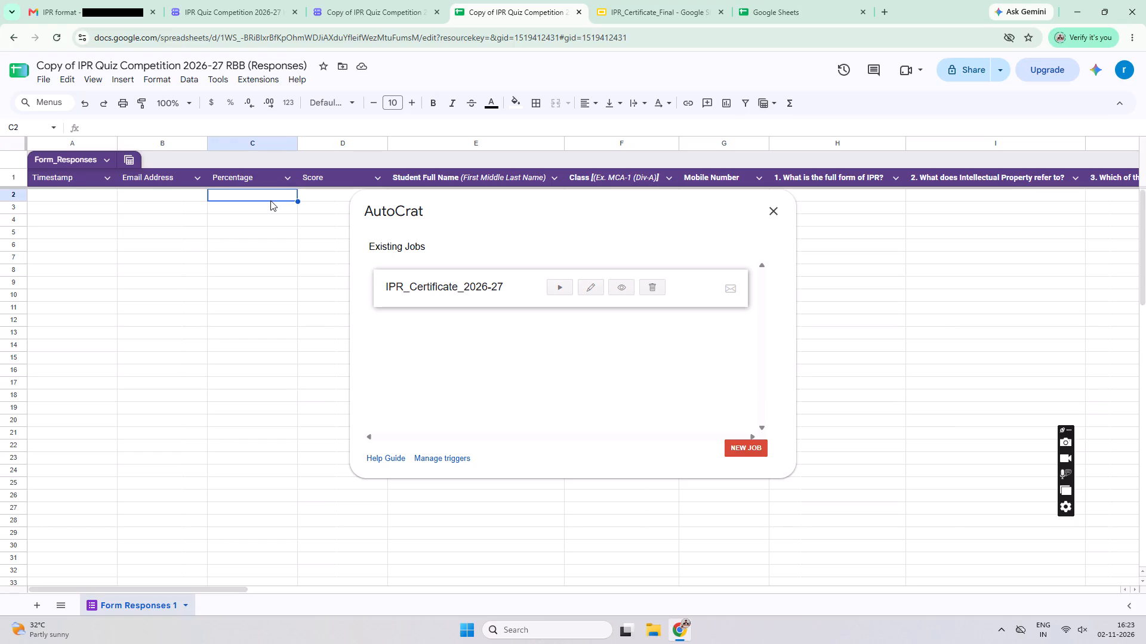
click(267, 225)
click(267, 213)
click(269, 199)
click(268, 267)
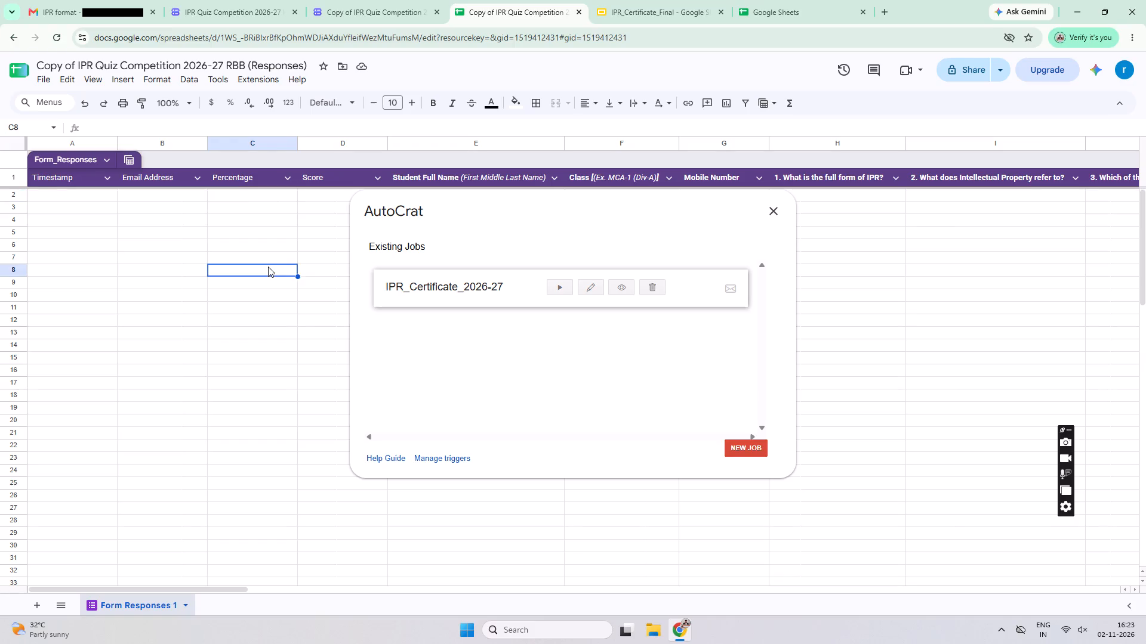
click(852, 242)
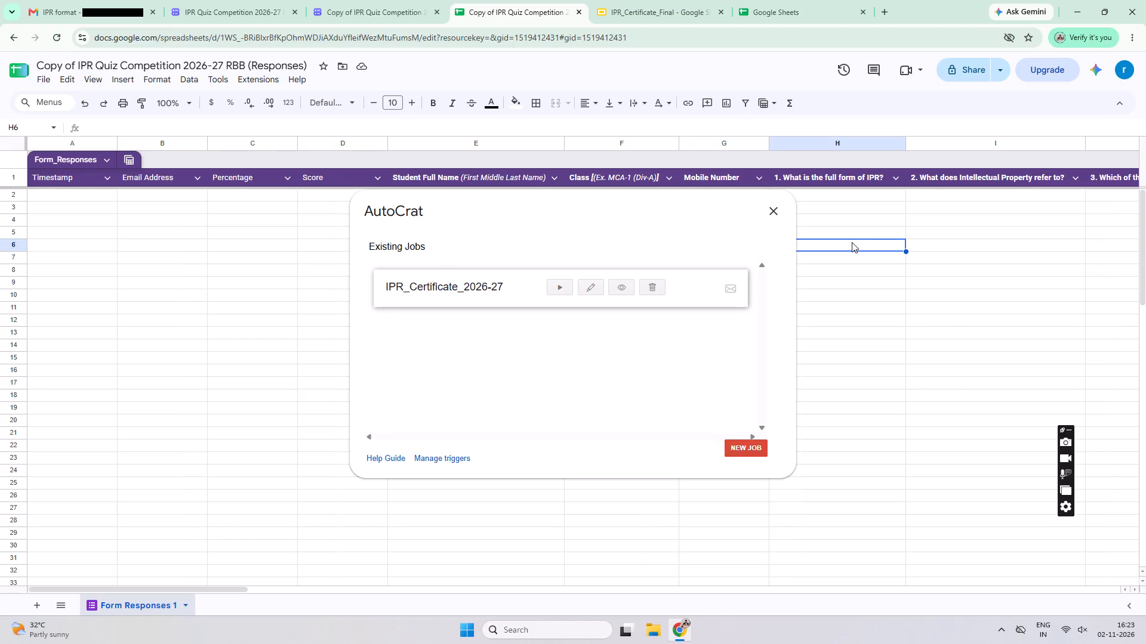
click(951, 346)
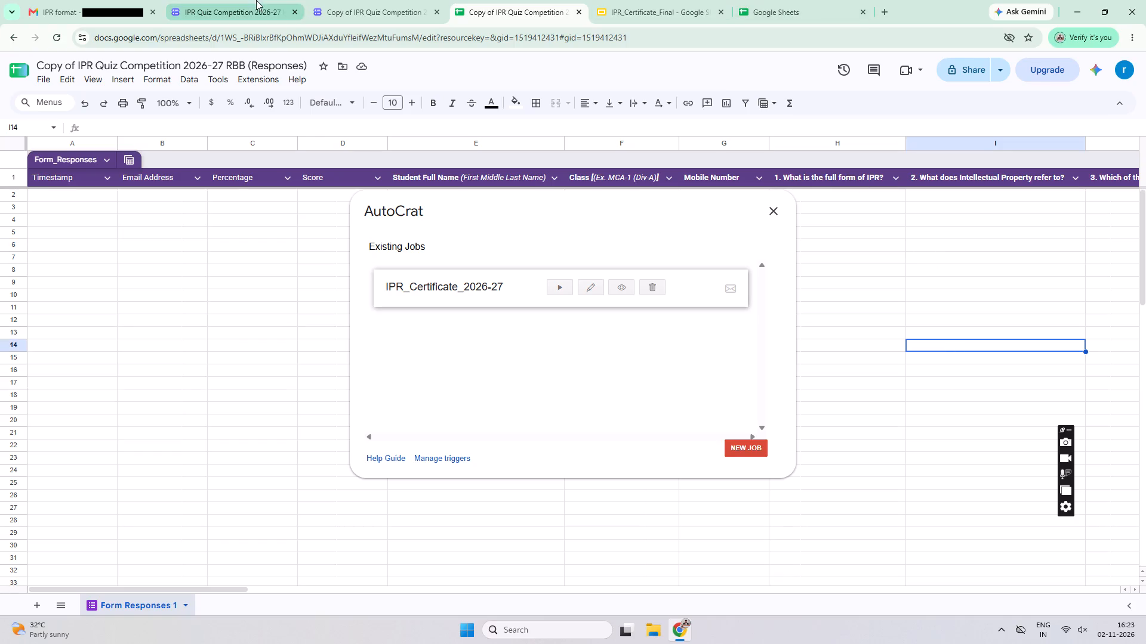
View the copied quiz form's responses page, and switch to the Google Sheets home page.
click(358, 0)
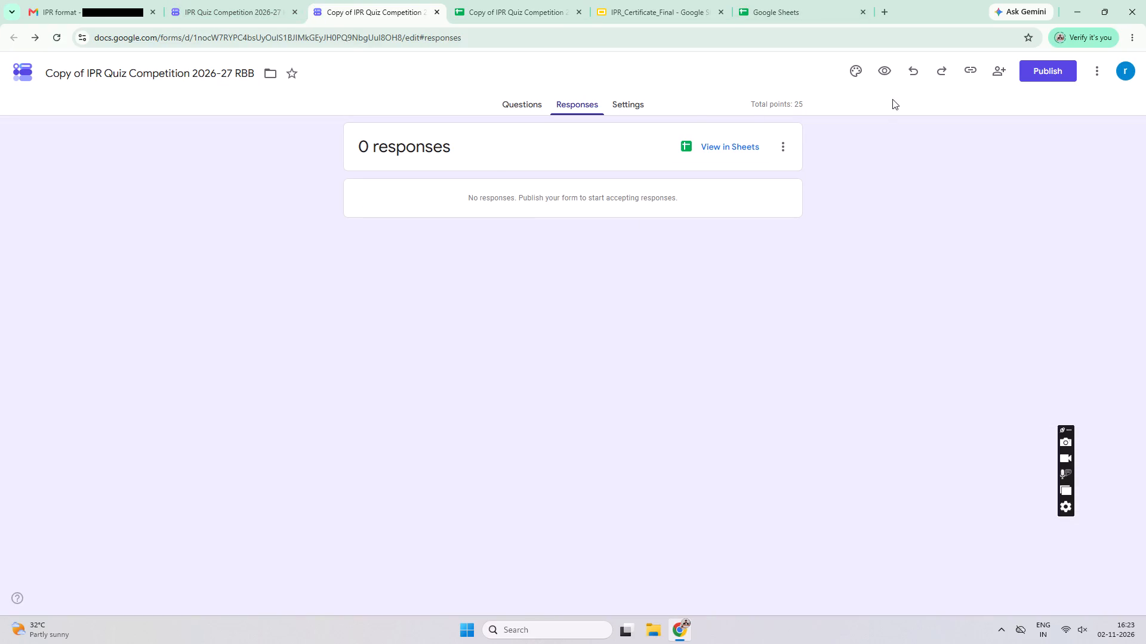
click(805, 0)
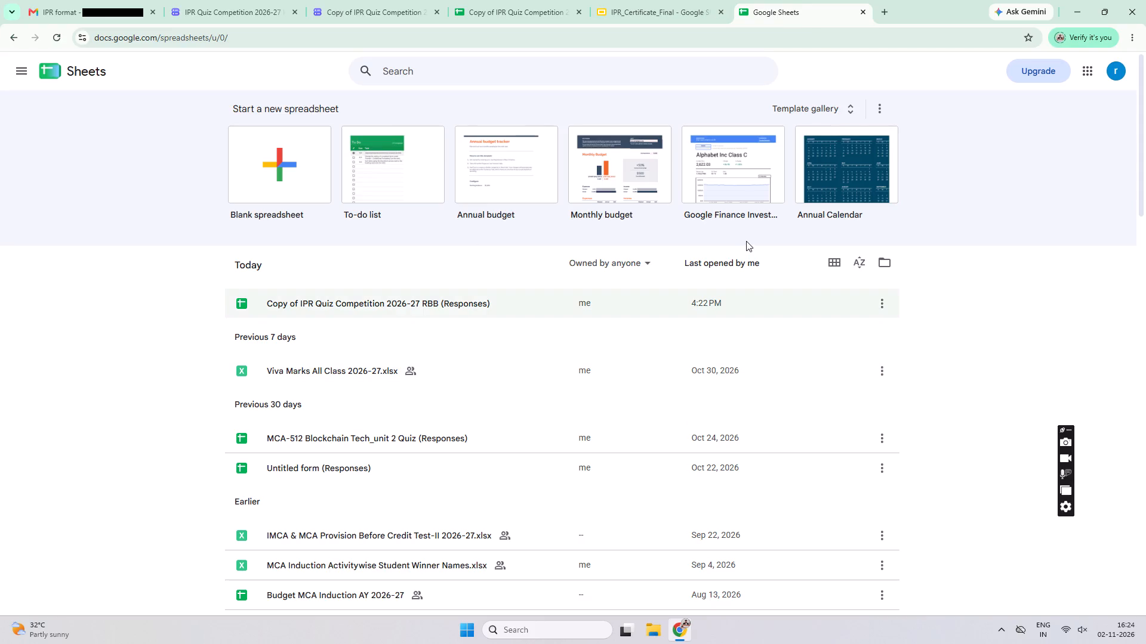
Show the Google account details and the list of other accounts from the Sheets home page.
click(1128, 69)
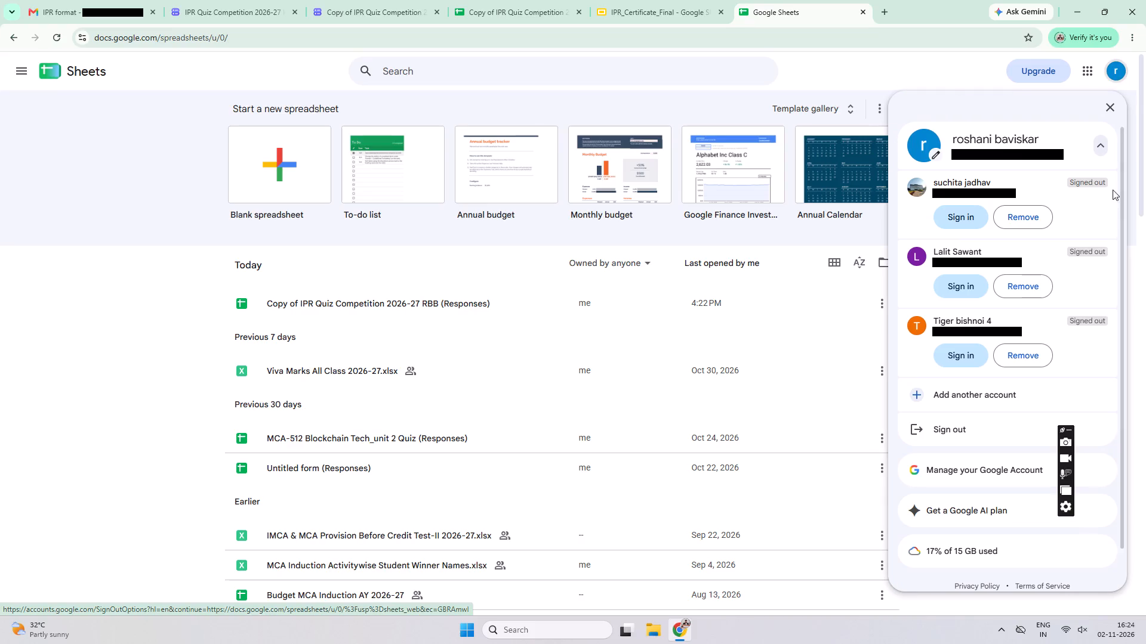